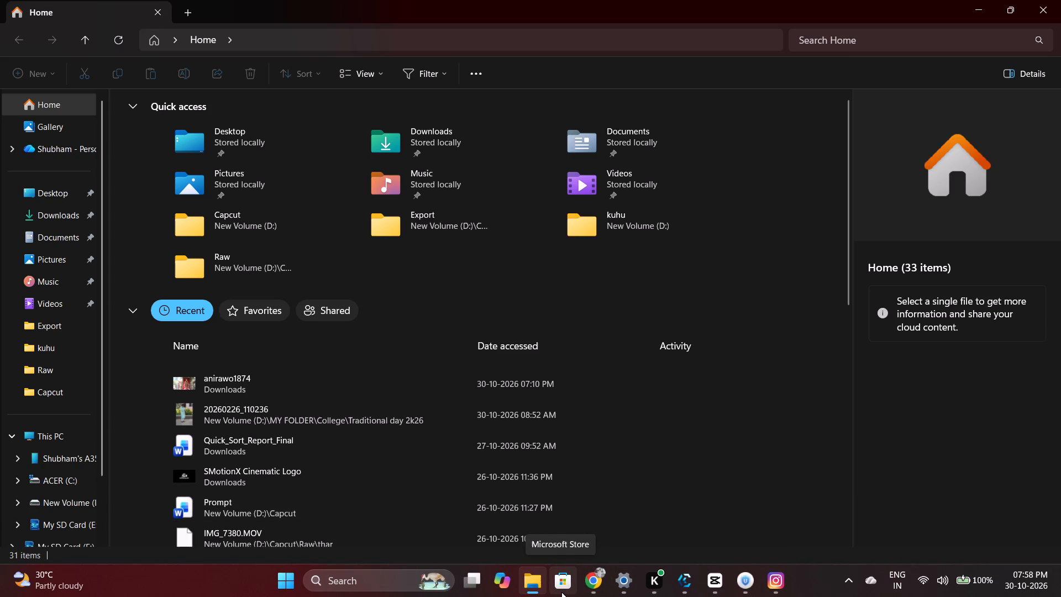
Open the DCIM/CapCut folder in the connected phone's internal storage and show its files as large icons.
{"action": "left_click", "coordinate": [72, 457]}
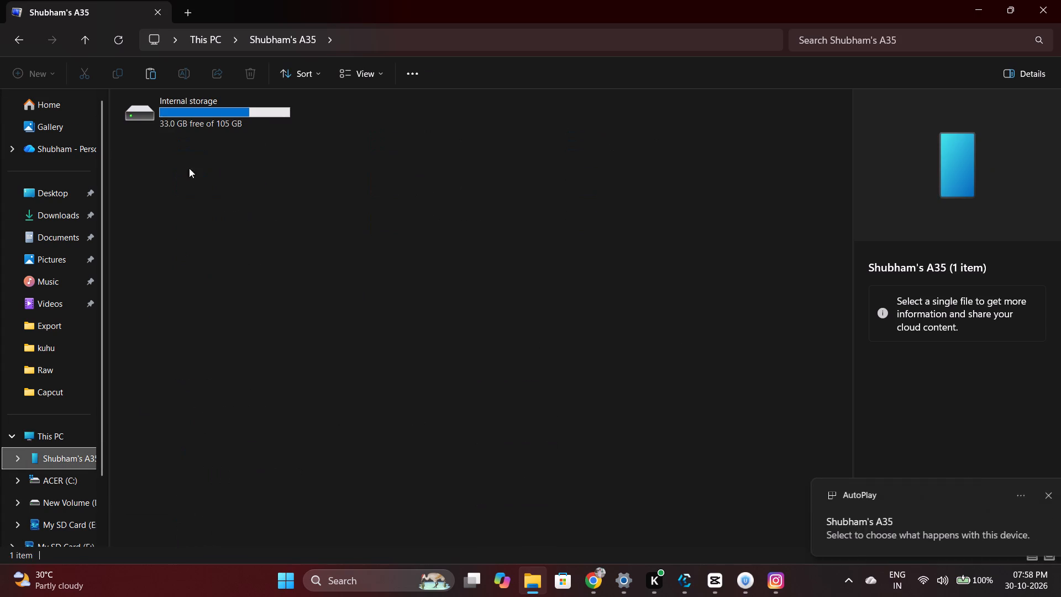
{"action": "double_click", "coordinate": [180, 129]}
{"action": "double_click", "coordinate": [671, 122]}
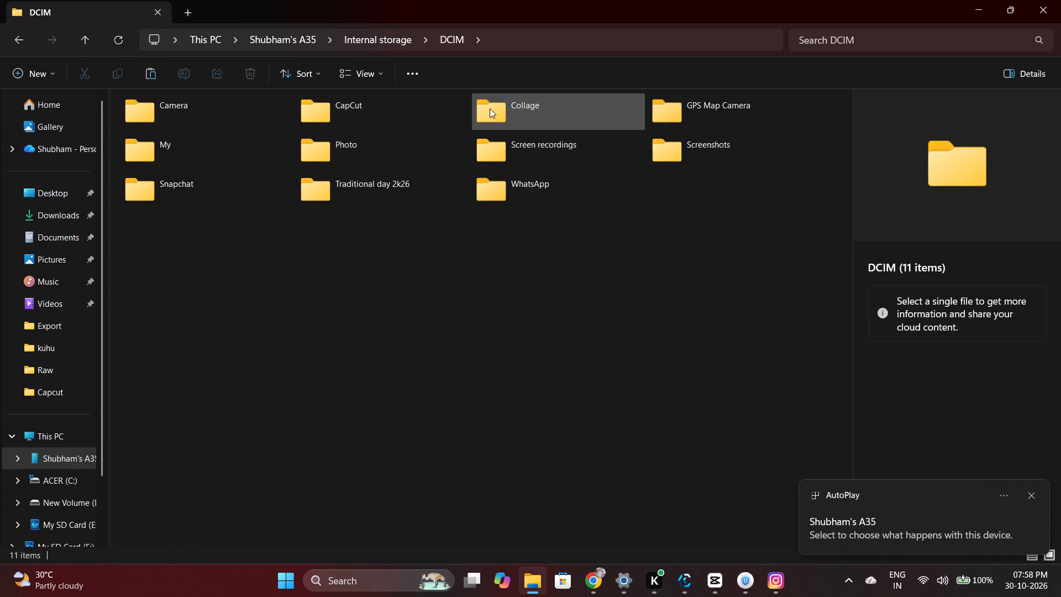
{"action": "double_click", "coordinate": [403, 108]}
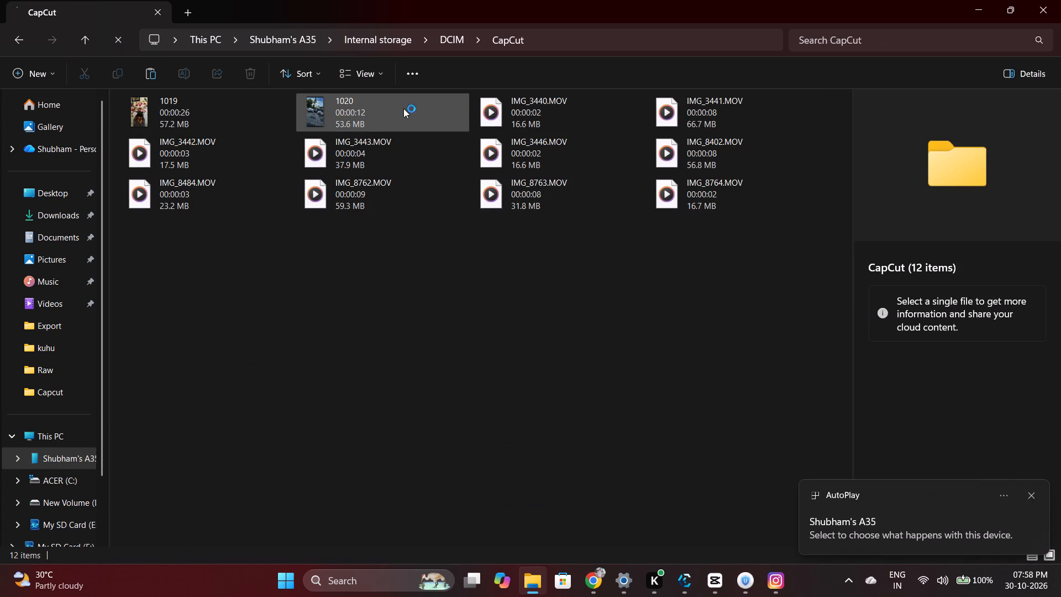
{"action": "left_click", "coordinate": [349, 69]}
{"action": "left_click", "coordinate": [364, 126]}
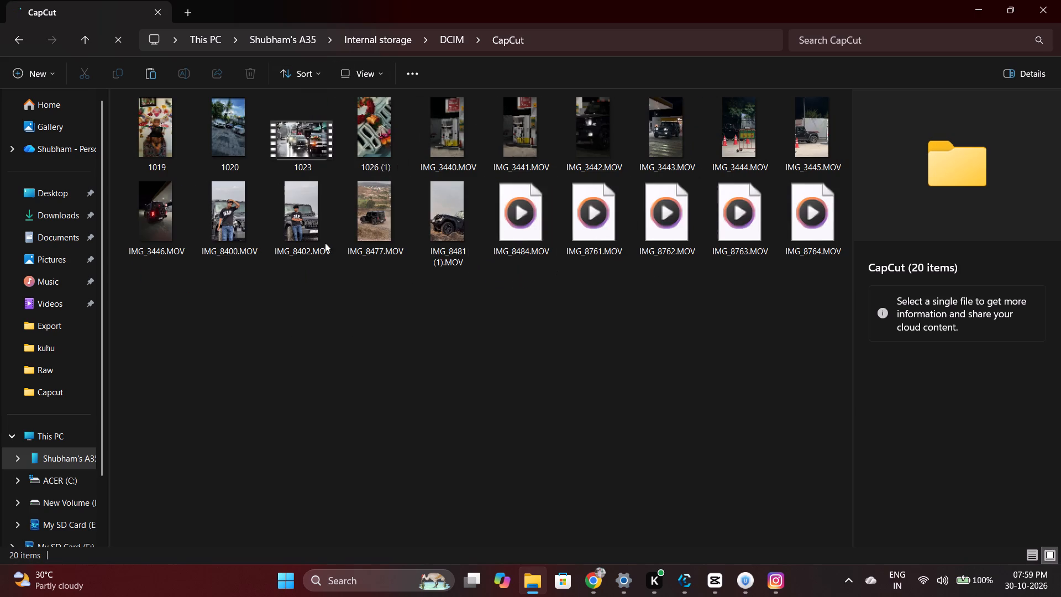
Copy all the IMG_ MOV clips in the phone's CapCut folder, leaving out 1019, 1020, 1023 and 1026 (1).
{"action": "left_click", "coordinate": [448, 130], "text": "ctrl"}
{"action": "left_click", "coordinate": [463, 226], "text": "ctrl"}
{"action": "left_click", "coordinate": [358, 225], "text": "ctrl"}
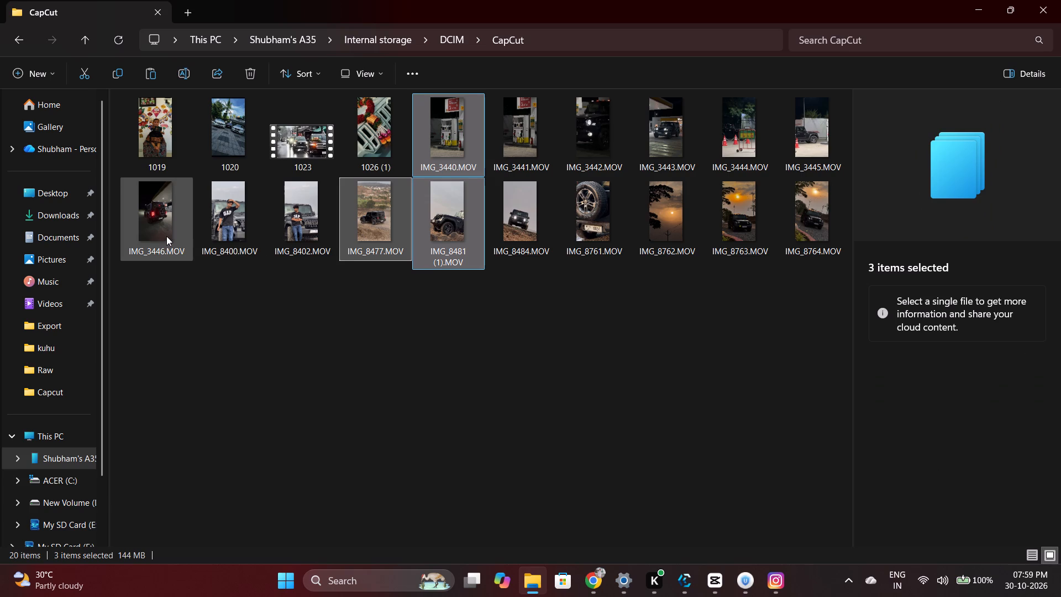
{"action": "key", "text": "ctrl+a"}
{"action": "left_click", "coordinate": [297, 128], "text": "ctrl"}
{"action": "left_click", "coordinate": [213, 134], "text": "ctrl"}
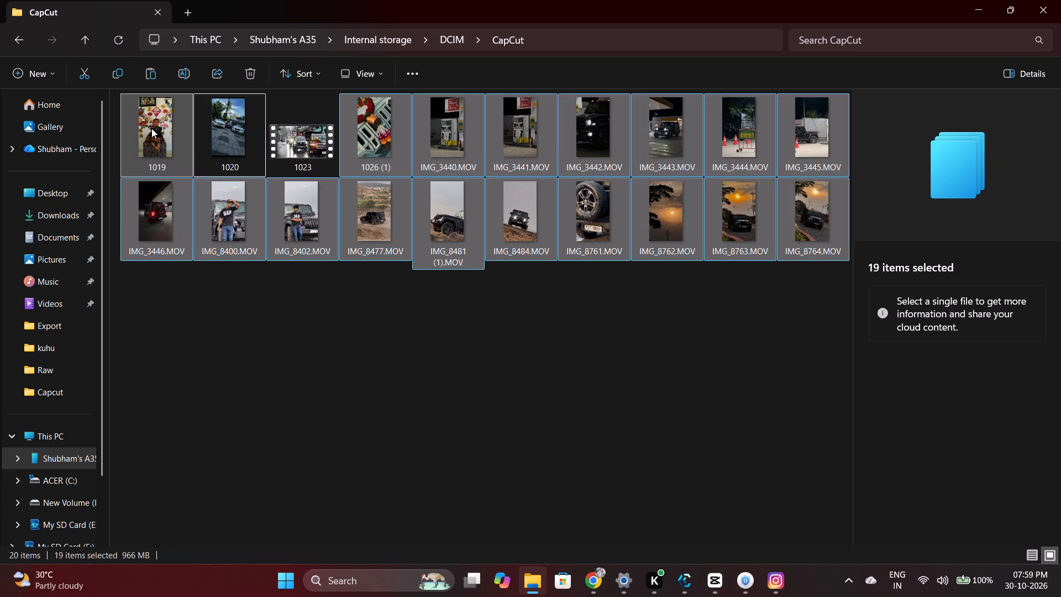
{"action": "left_click", "coordinate": [151, 128], "text": "ctrl"}
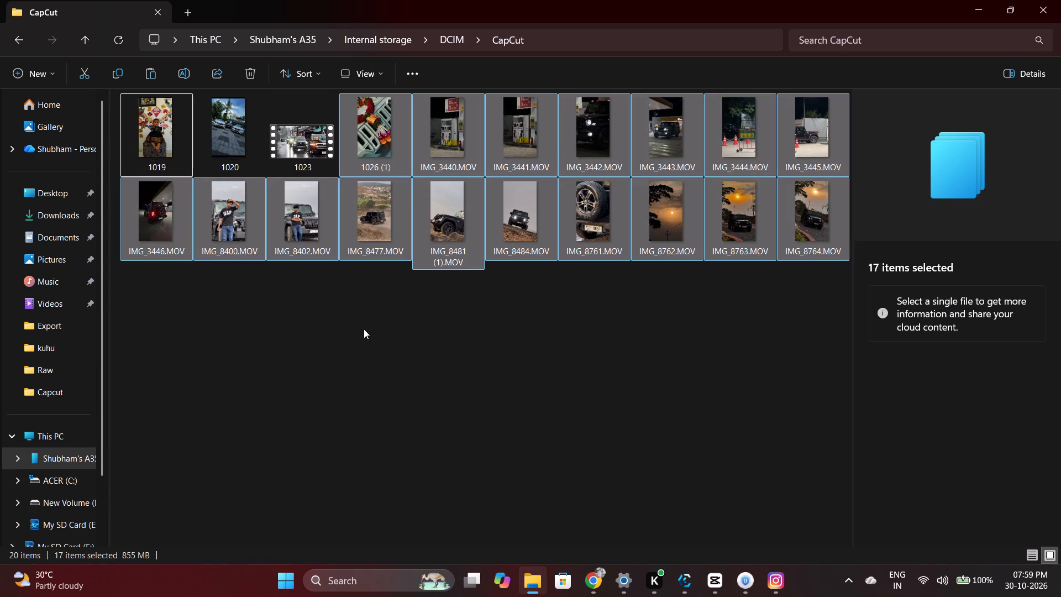
{"action": "left_click", "coordinate": [382, 148], "text": "ctrl"}
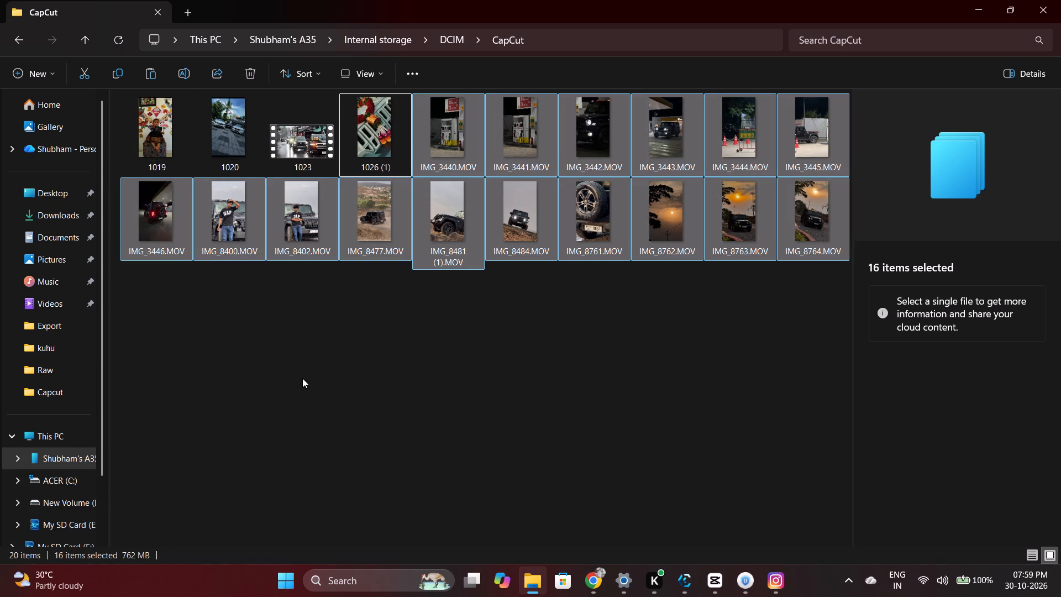
{"action": "key", "text": "ctrl+c"}
{"action": "key", "text": "ctrl+c"}
Create a folder named "thar 2" inside Capcut/Raw on New Volume (D:).
{"action": "left_click", "coordinate": [70, 500]}
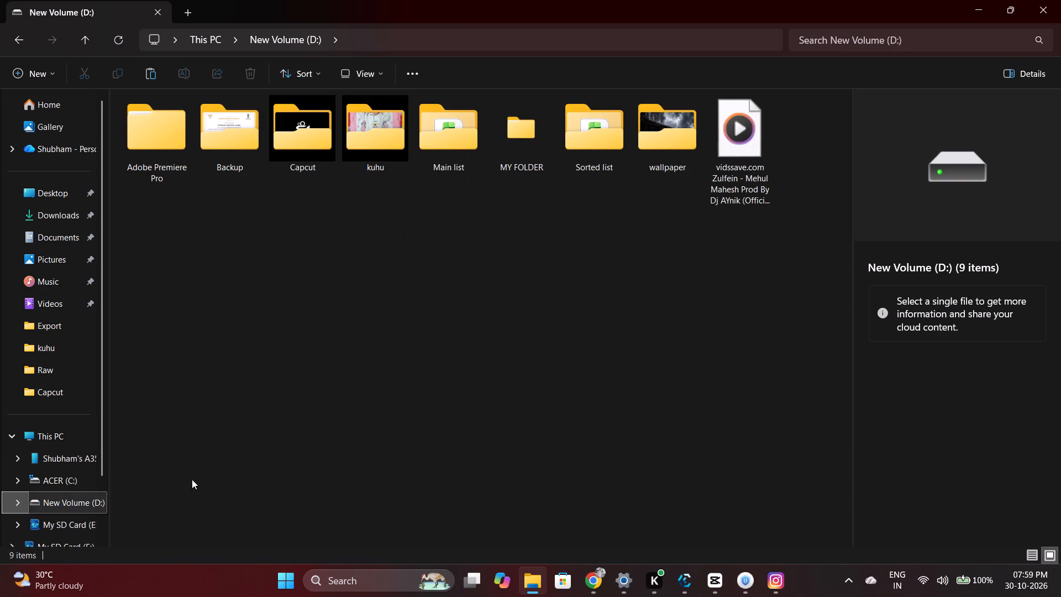
{"action": "double_click", "coordinate": [321, 149]}
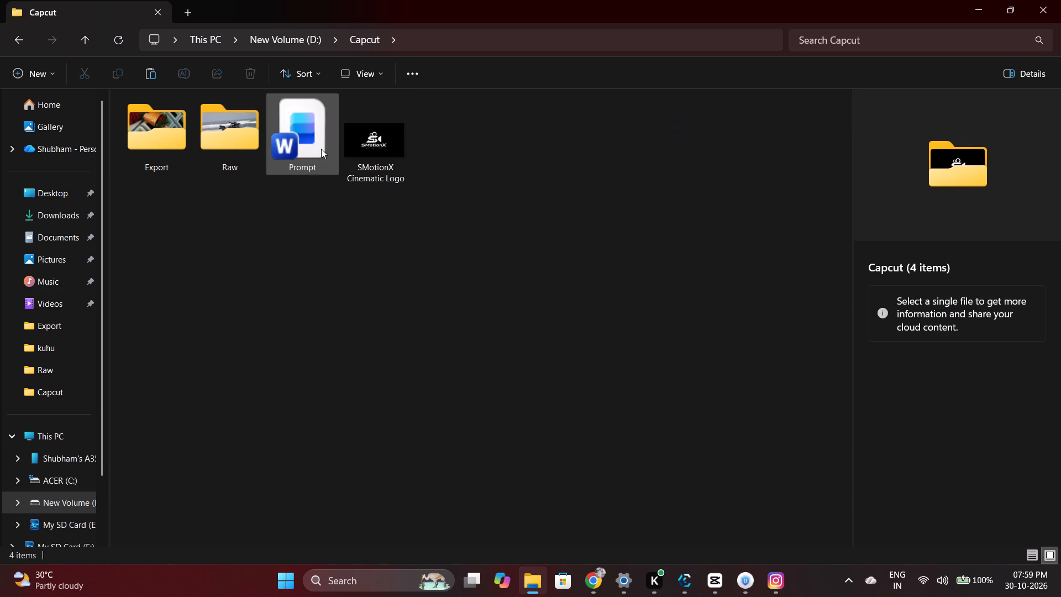
{"action": "double_click", "coordinate": [254, 149]}
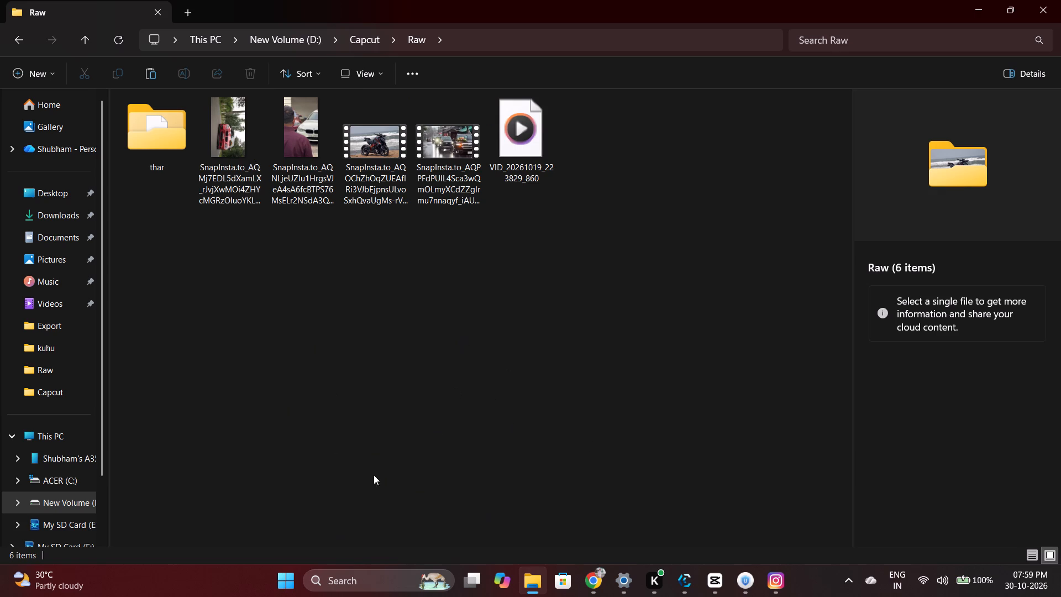
{"action": "right_click", "coordinate": [571, 242]}
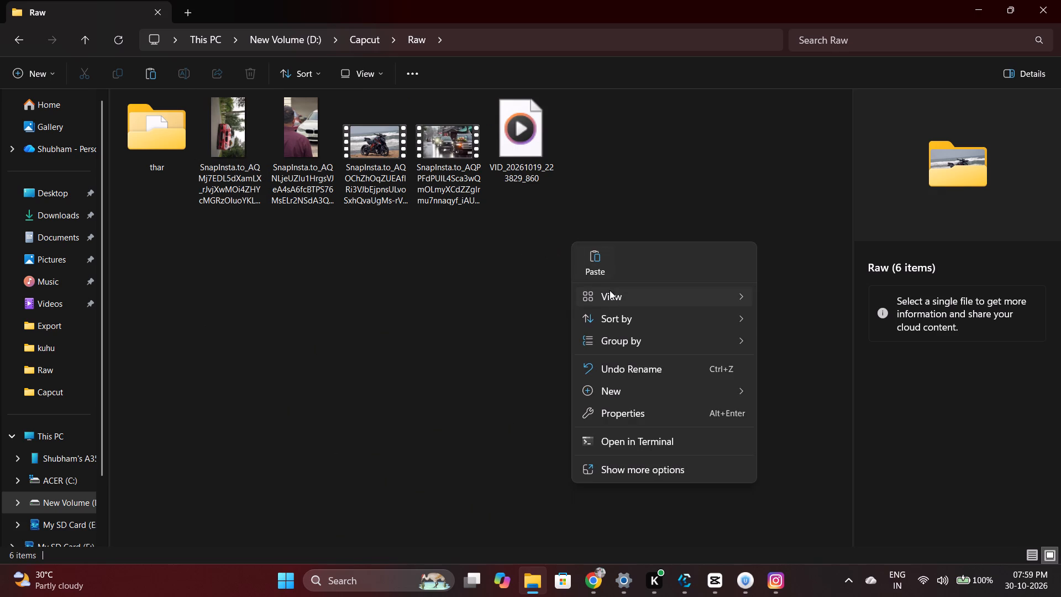
{"action": "left_click", "coordinate": [606, 386]}
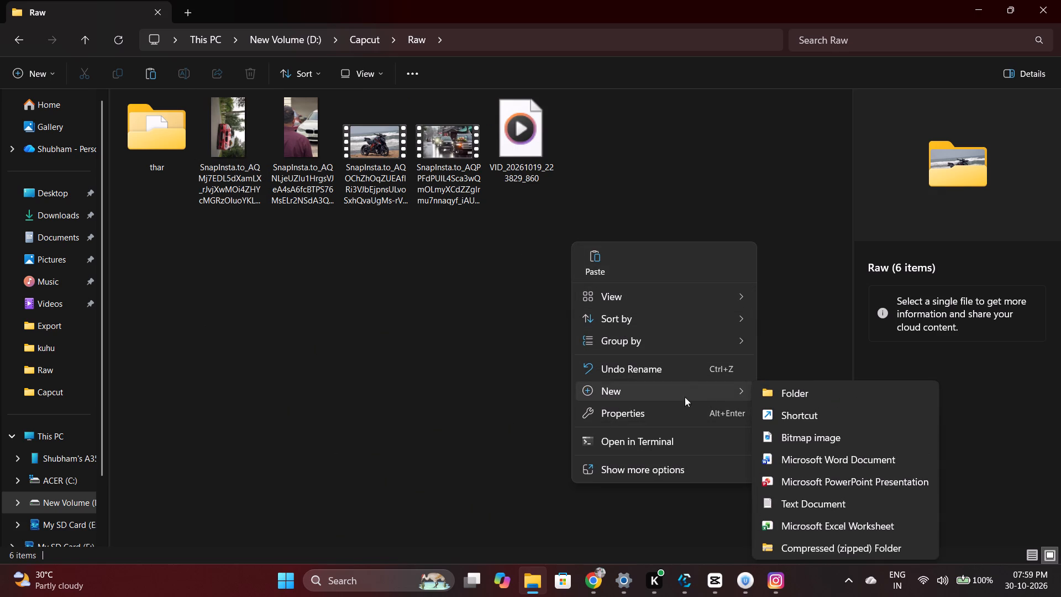
{"action": "left_click", "coordinate": [784, 392]}
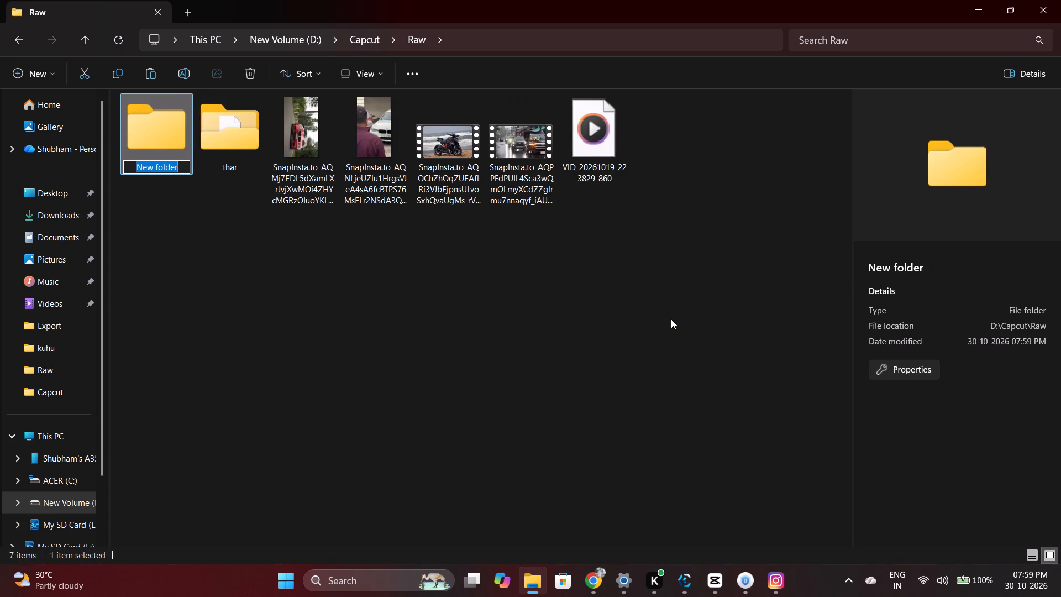
{"action": "type", "text": "thar 2"}
Paste the copied phone clips into the thar 2 folder.
{"action": "double_click", "coordinate": [162, 125]}
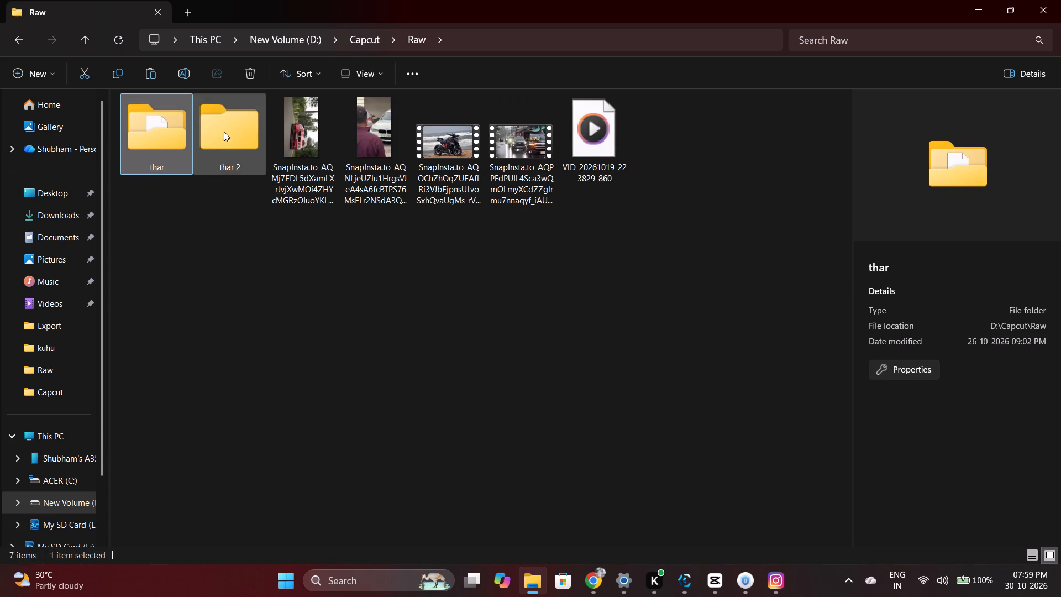
{"action": "double_click", "coordinate": [238, 132]}
{"action": "key", "text": "ctrl+v"}
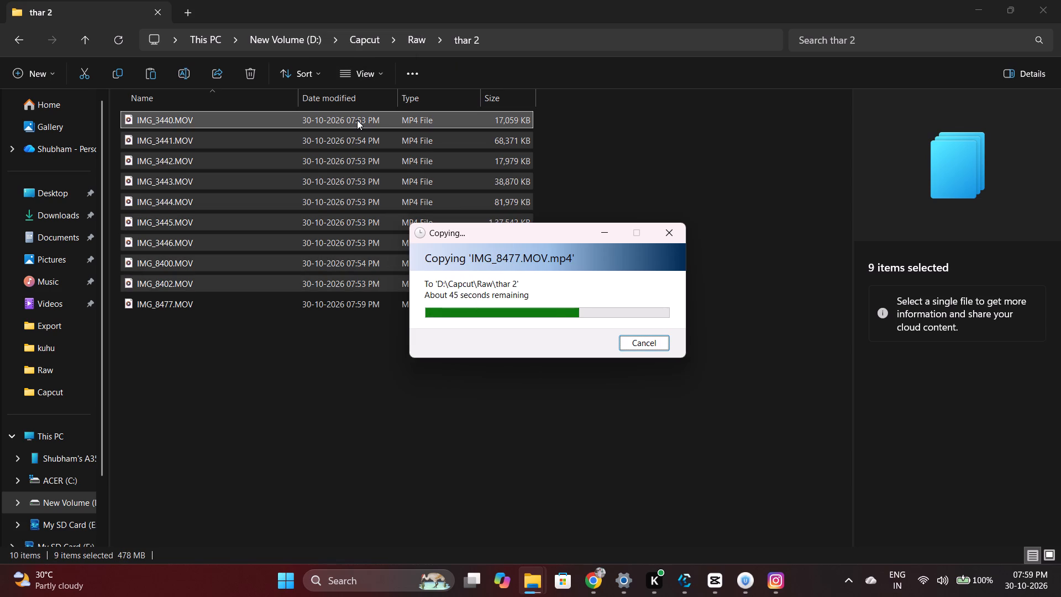
{"action": "left_click", "coordinate": [974, 596]}
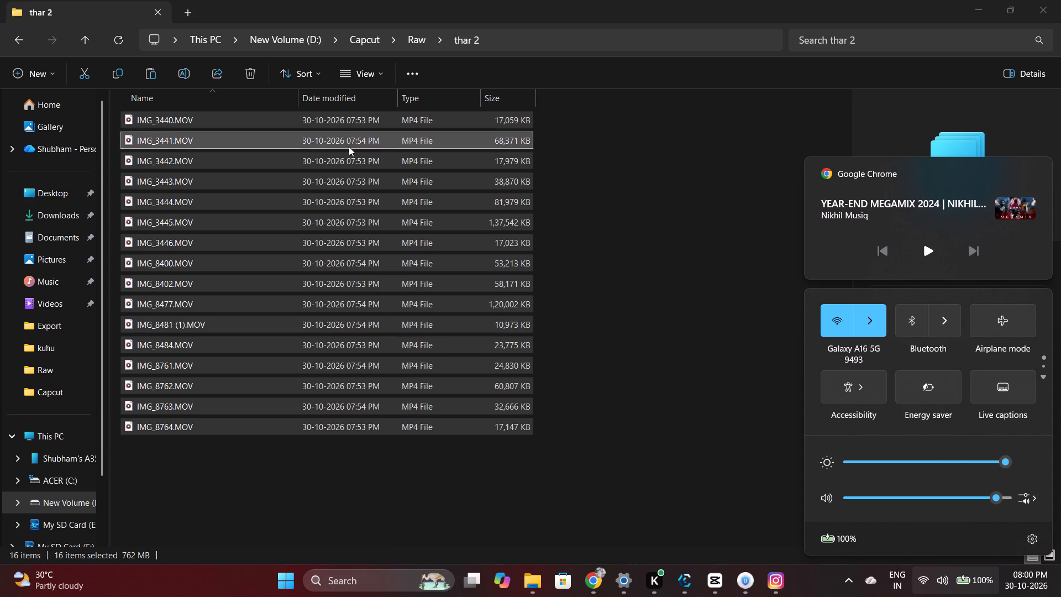
Show the clips in the thar 2 folder as large icons.
{"action": "left_click", "coordinate": [349, 81]}
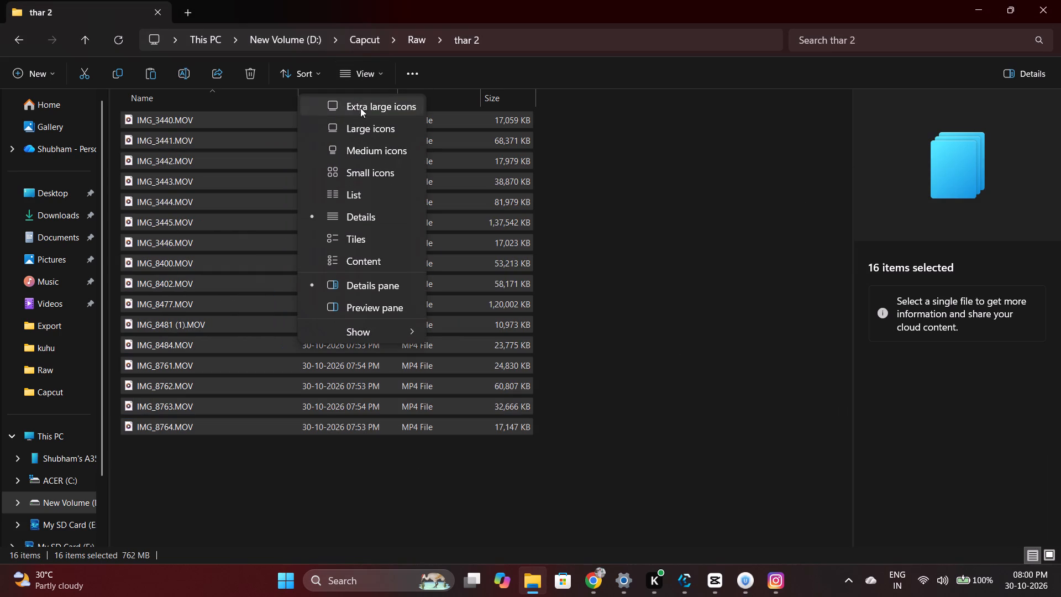
{"action": "left_click", "coordinate": [365, 128]}
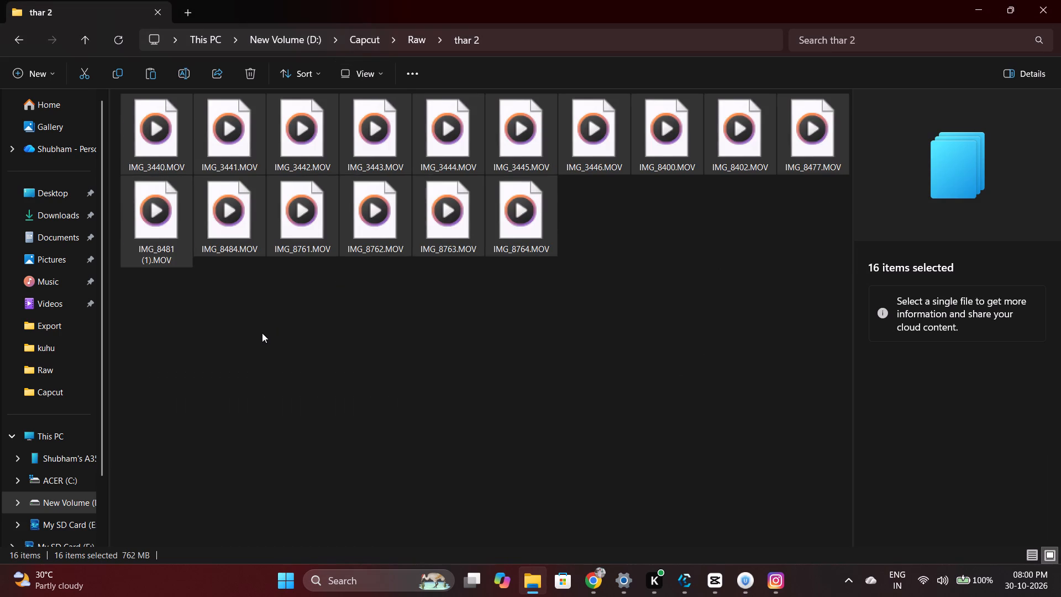
Switch to CapCut and import all clips from the Capcut/Raw/thar 2 folder into the project's media.
{"action": "left_click", "coordinate": [703, 577]}
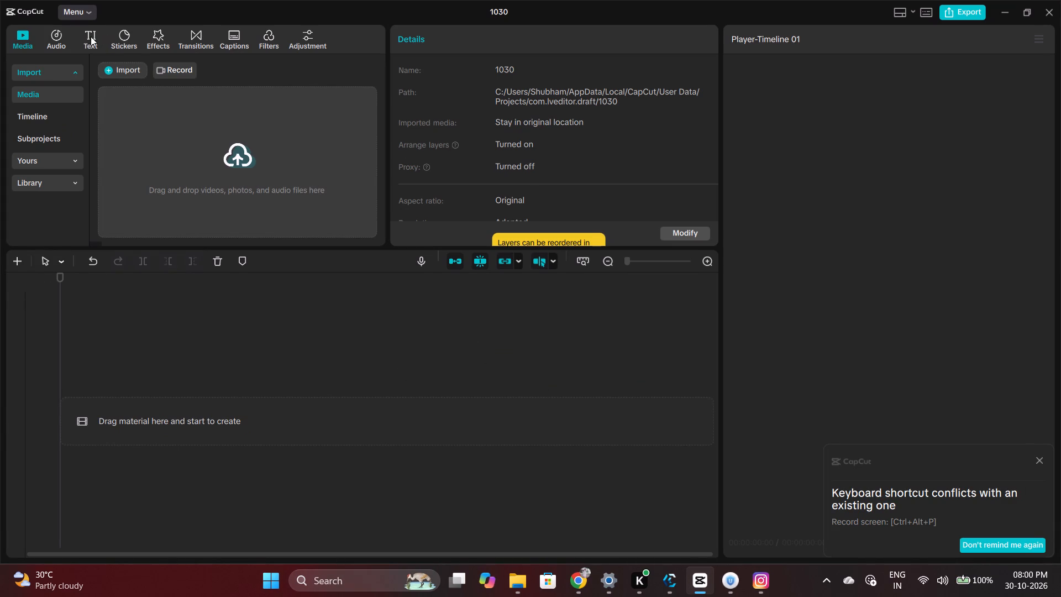
{"action": "left_click", "coordinate": [132, 74]}
{"action": "left_click", "coordinate": [130, 95]}
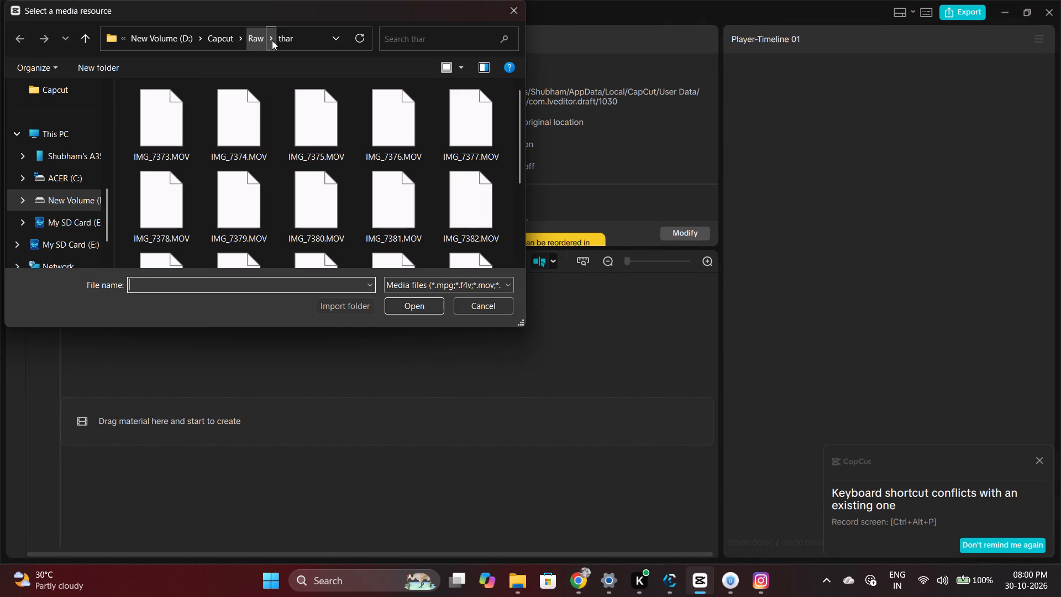
{"action": "left_click", "coordinate": [254, 36]}
{"action": "double_click", "coordinate": [232, 112]}
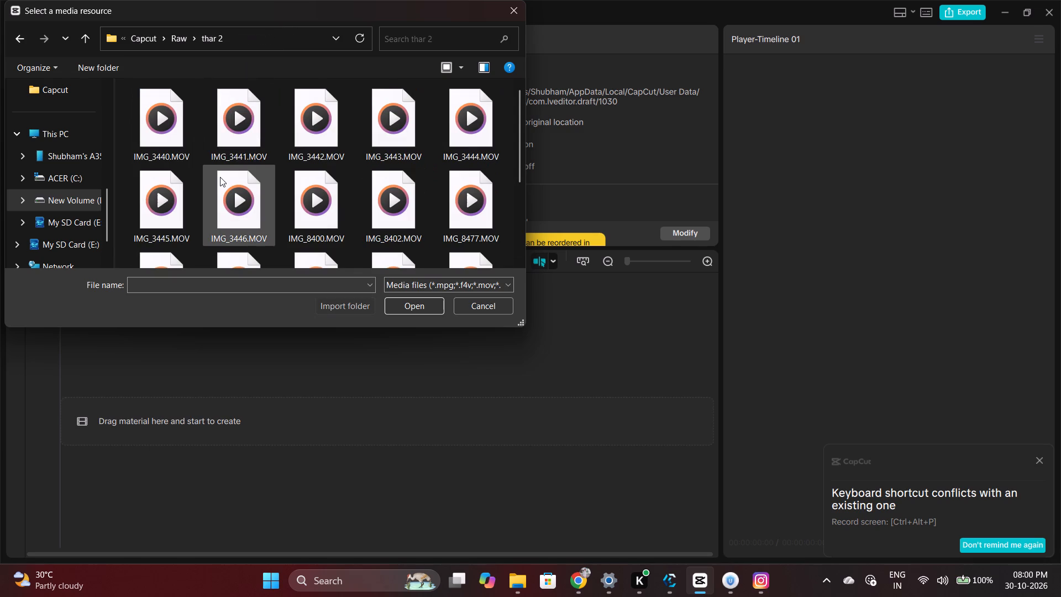
{"action": "key", "text": "ctrl+a"}
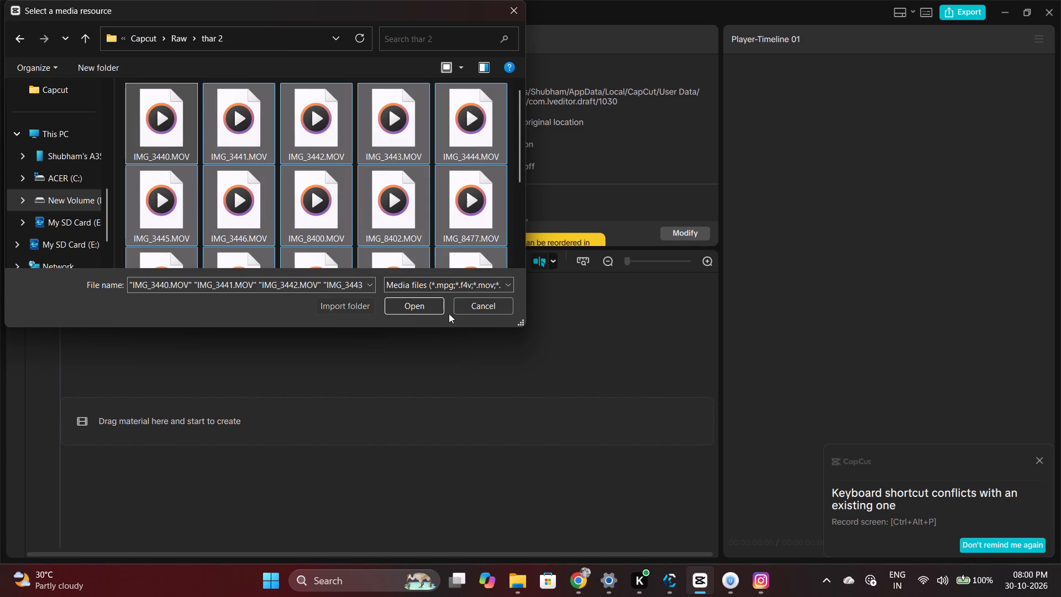
Import the selected MOV clips from the thar 2 folder into the project's media.
{"action": "left_click", "coordinate": [410, 303]}
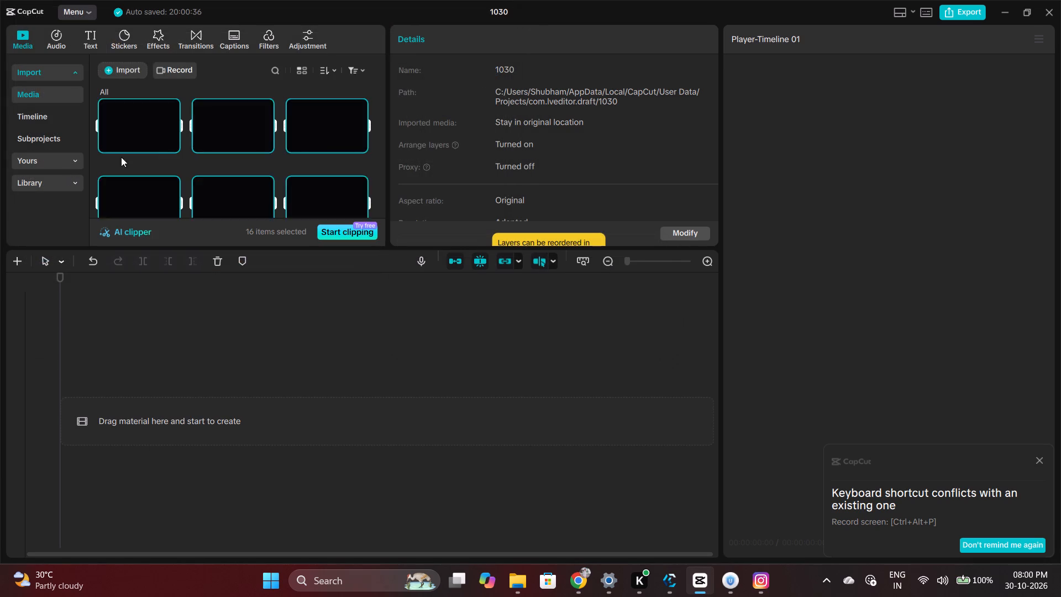
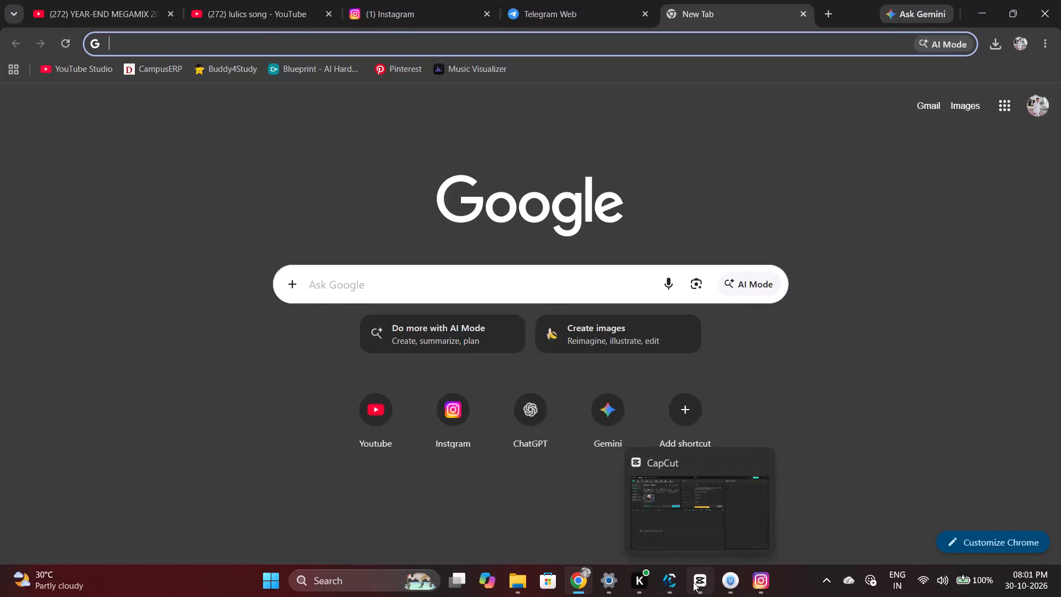
Extract the audio from the WhatsApp Video 2026-10-30 at 19.52.48 in the Downloads folder into the project's audio.
{"action": "scroll", "coordinate": [139, 176], "scroll_direction": "up", "scroll_amount": 12}
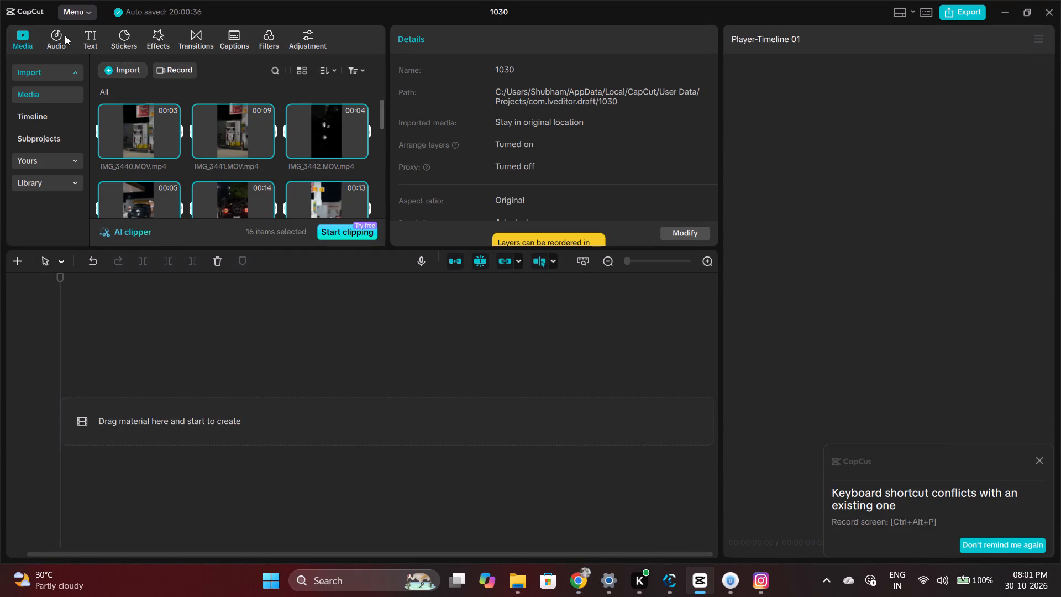
{"action": "left_click", "coordinate": [58, 37]}
{"action": "left_click", "coordinate": [58, 74]}
{"action": "left_click", "coordinate": [351, 93]}
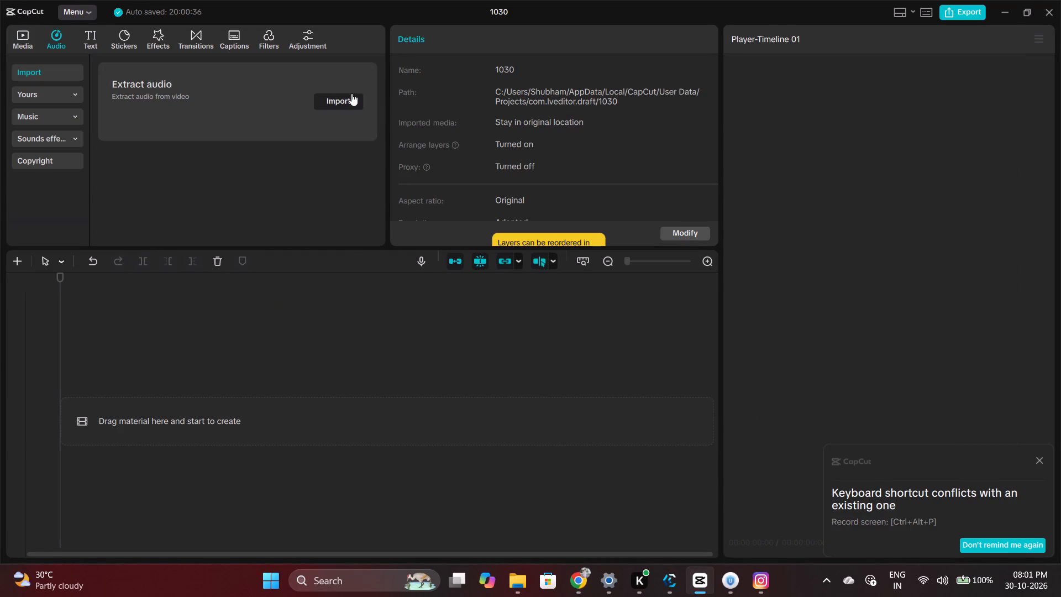
{"action": "scroll", "coordinate": [77, 177], "scroll_direction": "up", "scroll_amount": 4}
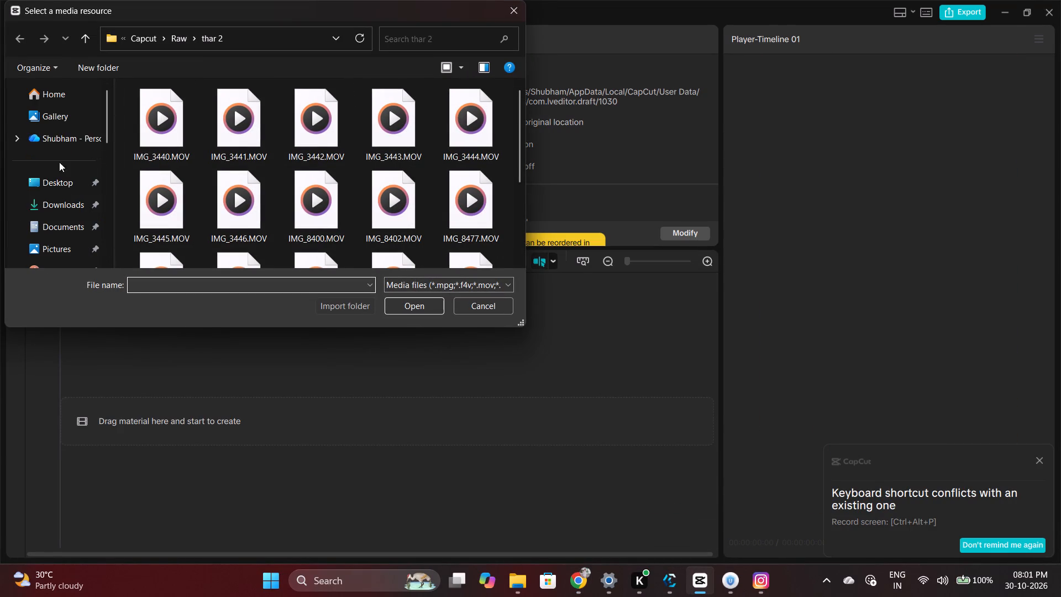
{"action": "left_click", "coordinate": [63, 211]}
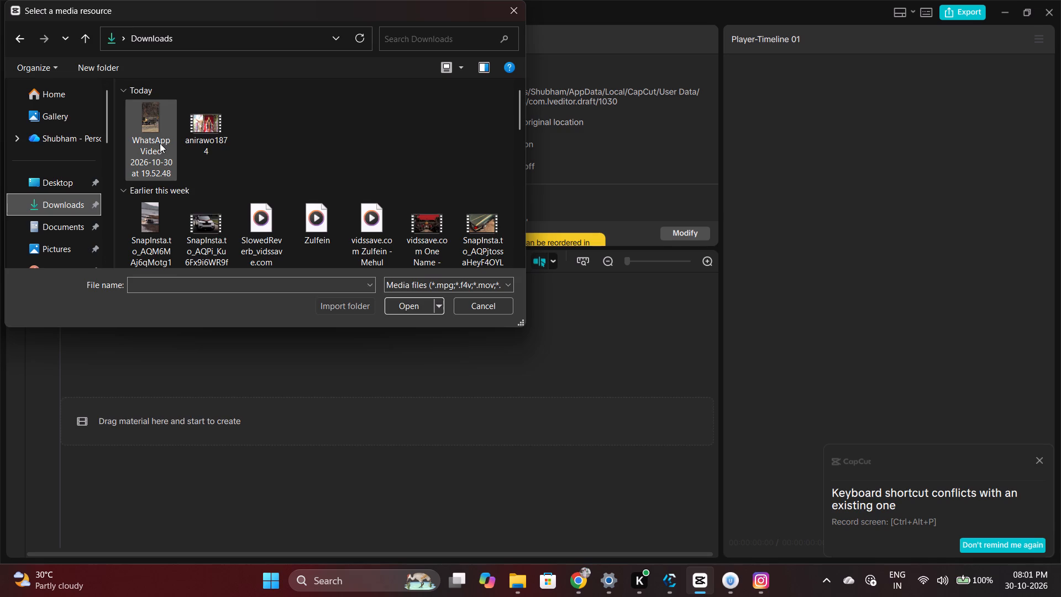
{"action": "double_click", "coordinate": [160, 143]}
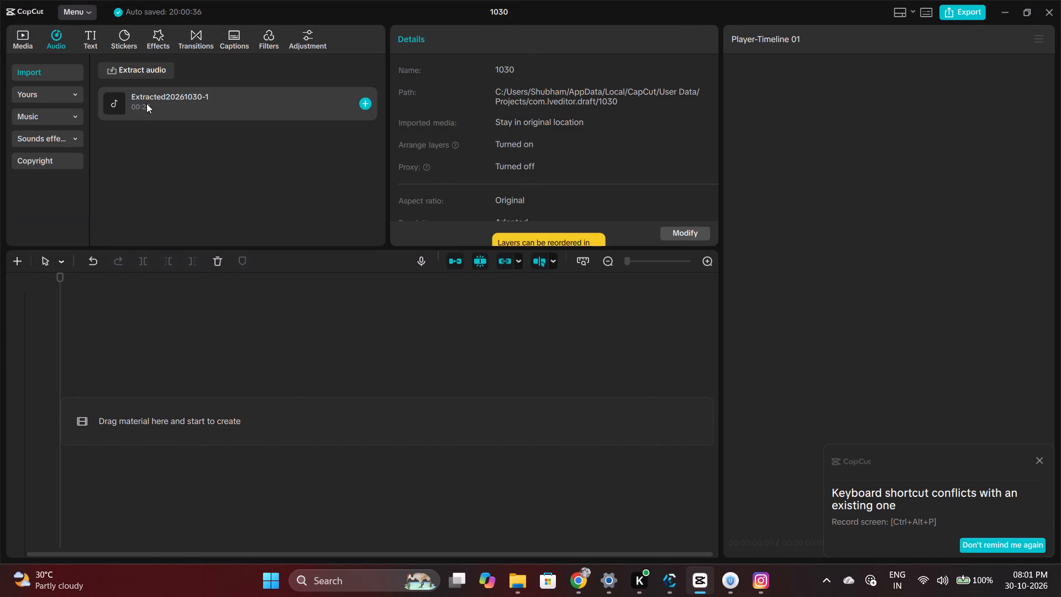
Place the extracted audio on the timeline as an audio track starting at 00:00.
{"action": "left_click_drag", "start_coordinate": [146, 103], "coordinate": [84, 472]}
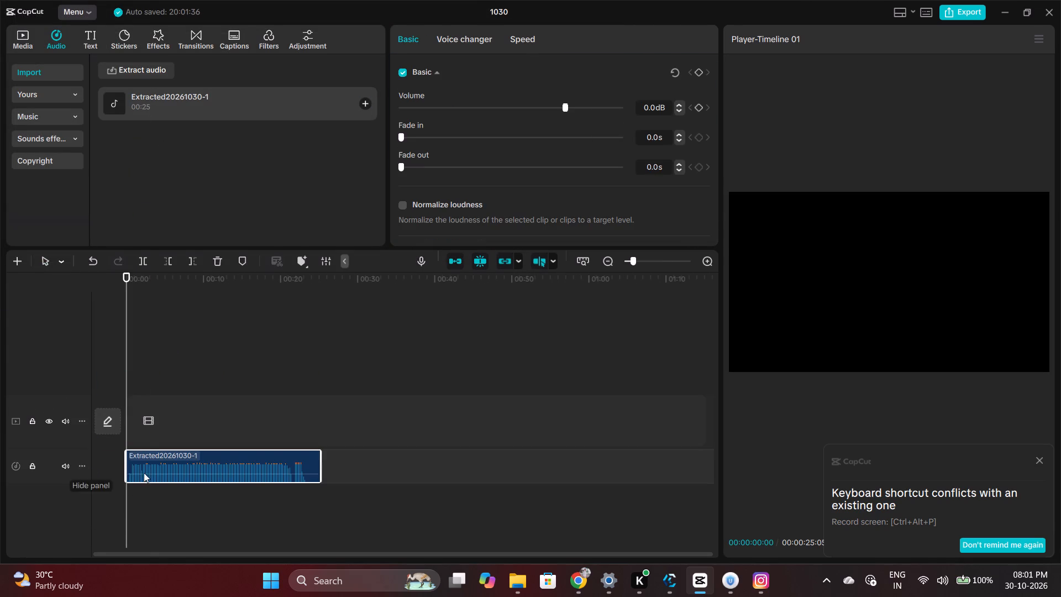
{"action": "left_click_drag", "start_coordinate": [151, 472], "coordinate": [99, 472]}
Go back to the project's imported media and select the clips, starting with IMG_3440.MOV.mp4.
{"action": "left_click", "coordinate": [30, 38]}
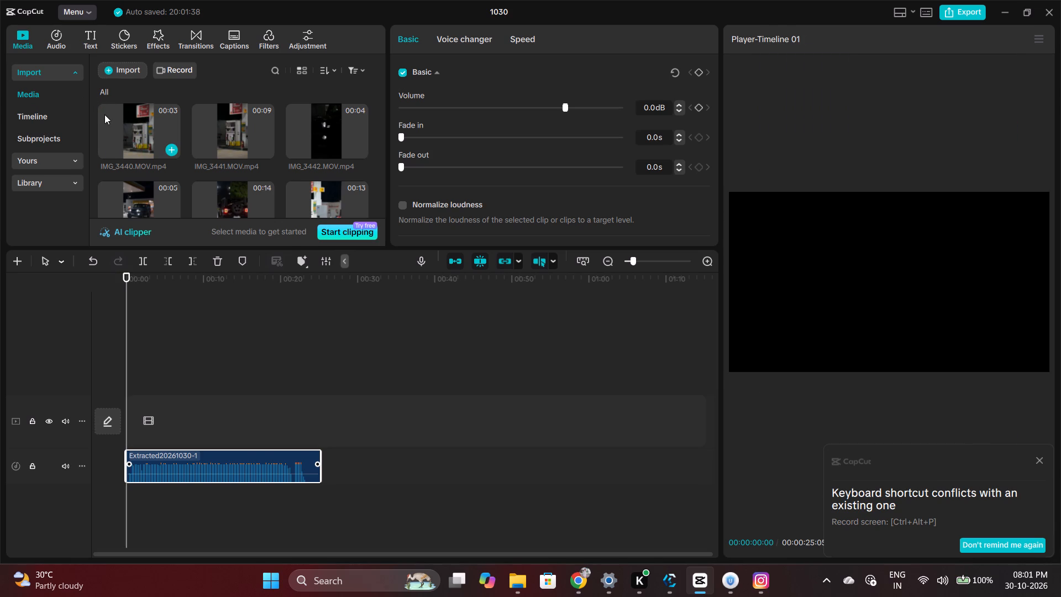
{"action": "left_click", "coordinate": [104, 114]}
{"action": "key", "text": "ctrl+a"}
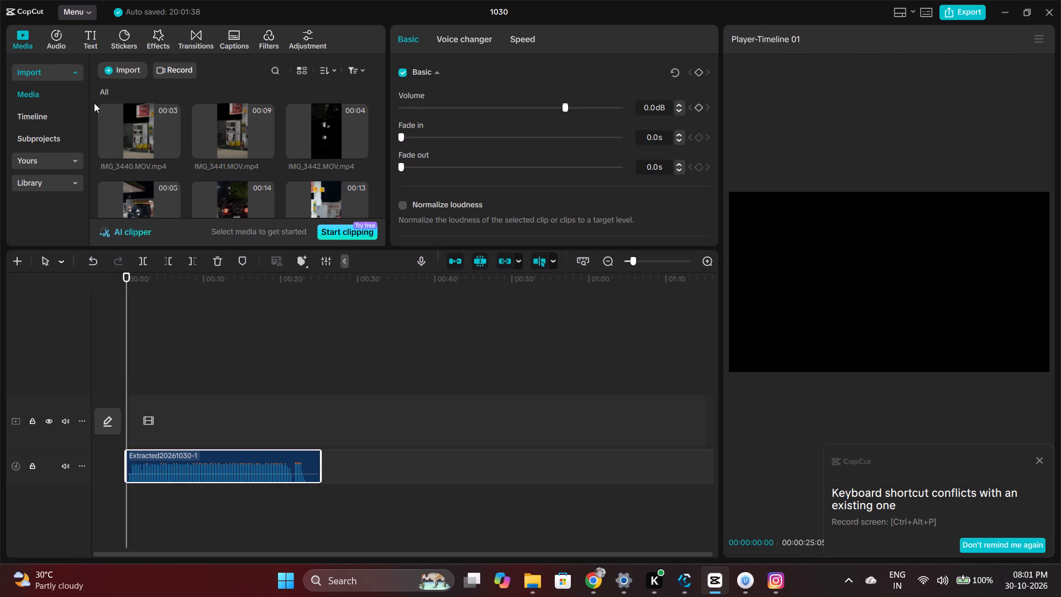
{"action": "right_click_drag", "start_coordinate": [95, 102], "coordinate": [114, 115]}
{"action": "left_click", "coordinate": [114, 115]}
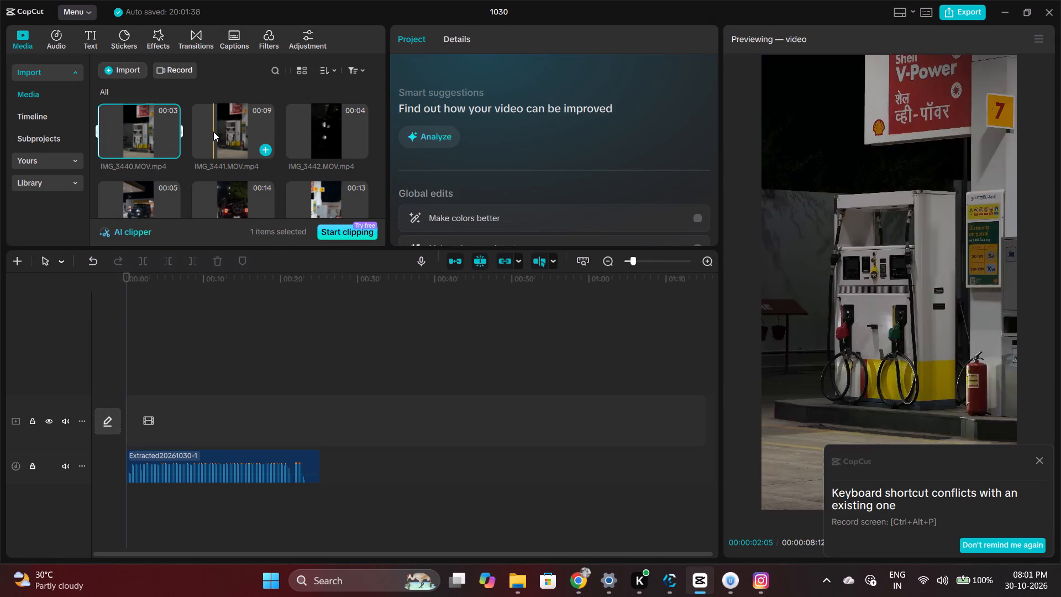
Select all imported clips from IMG_3440 through IMG_8764 and place them on a video track above the empty main track, starting at 00:00.
{"action": "left_click", "coordinate": [213, 132], "text": "ctrl"}
{"action": "left_click", "coordinate": [296, 132], "text": "ctrl"}
{"action": "left_click", "coordinate": [316, 199], "text": "ctrl"}
{"action": "left_click", "coordinate": [232, 196], "text": "ctrl"}
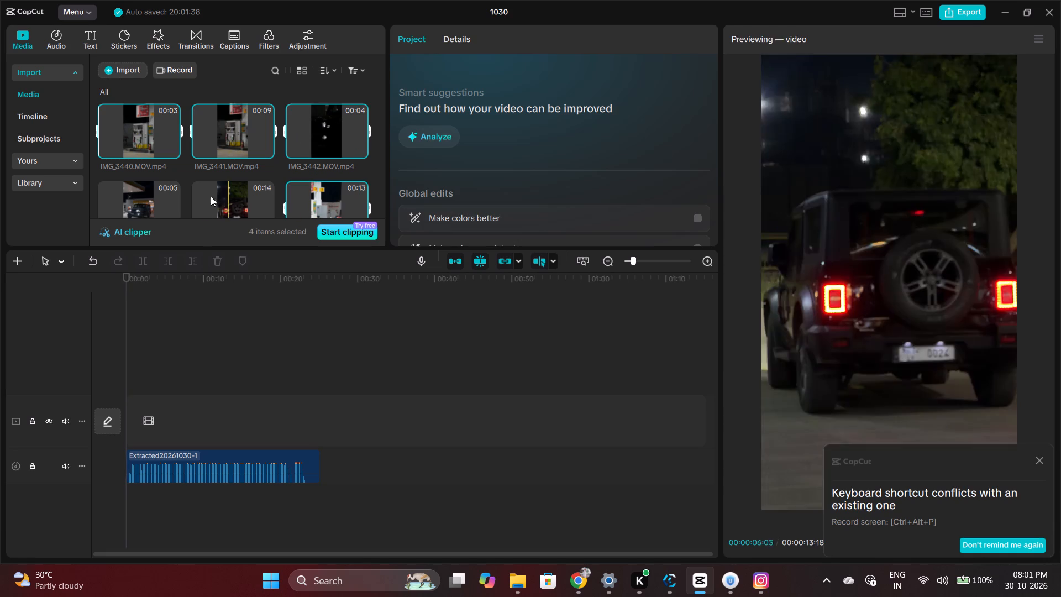
{"action": "left_click", "coordinate": [146, 196], "text": "ctrl"}
{"action": "scroll", "coordinate": [246, 148], "scroll_direction": "down", "scroll_amount": 2}
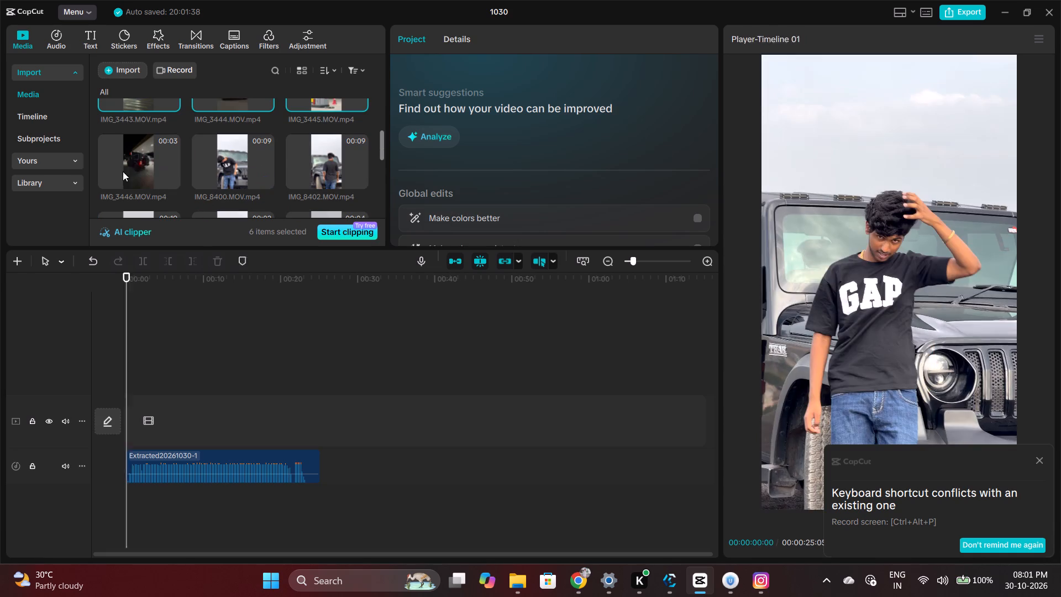
{"action": "left_click", "coordinate": [145, 166], "text": "ctrl"}
{"action": "left_click", "coordinate": [223, 164], "text": "ctrl"}
{"action": "left_click", "coordinate": [312, 164], "text": "ctrl"}
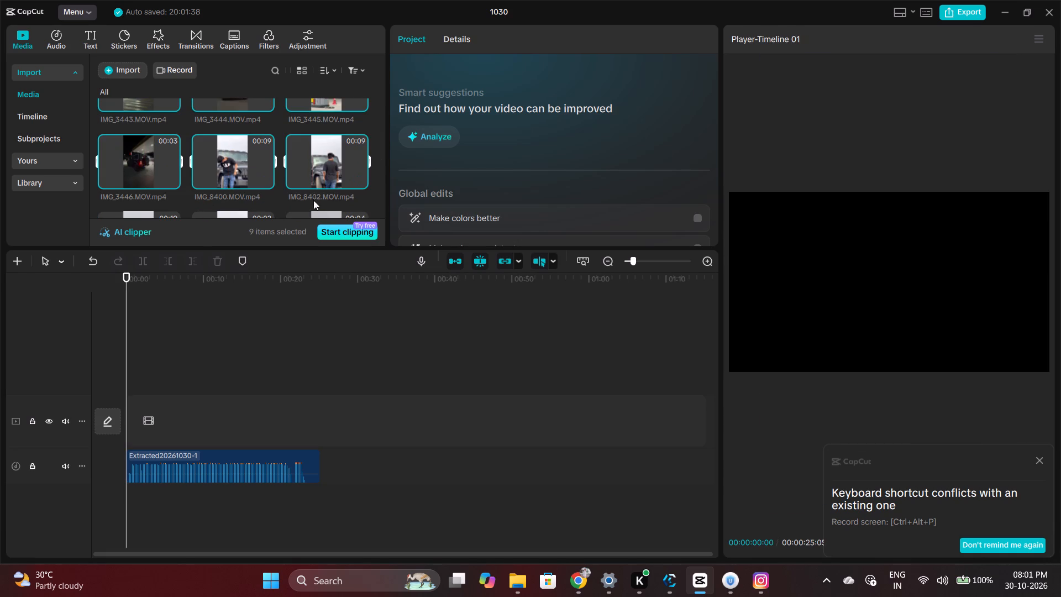
{"action": "left_click", "coordinate": [316, 212], "text": "ctrl"}
{"action": "left_click", "coordinate": [242, 213], "text": "ctrl"}
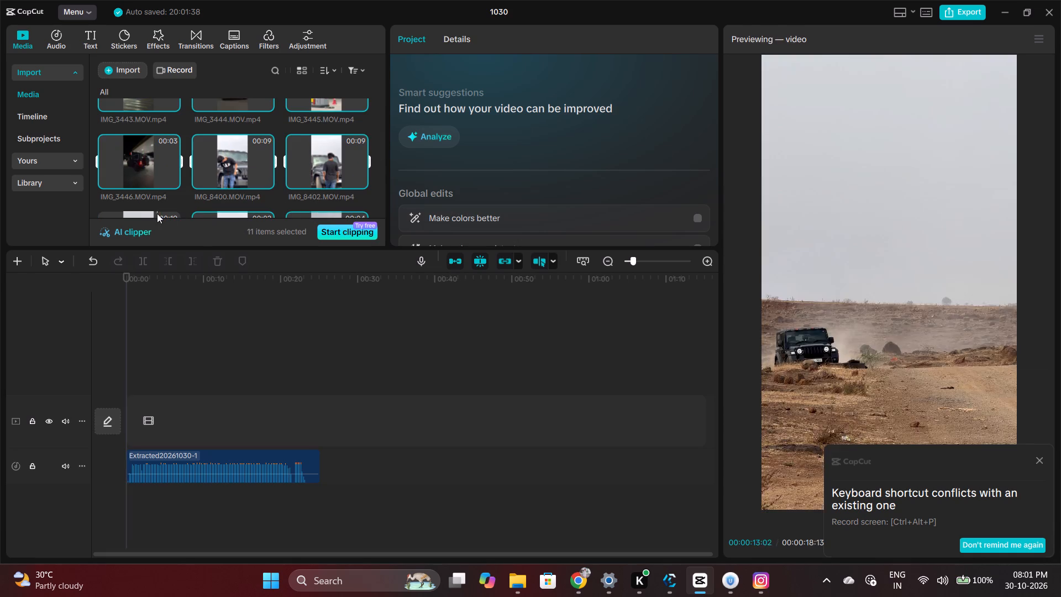
{"action": "left_click", "coordinate": [157, 213], "text": "ctrl"}
{"action": "scroll", "coordinate": [296, 135], "scroll_direction": "down", "scroll_amount": 2}
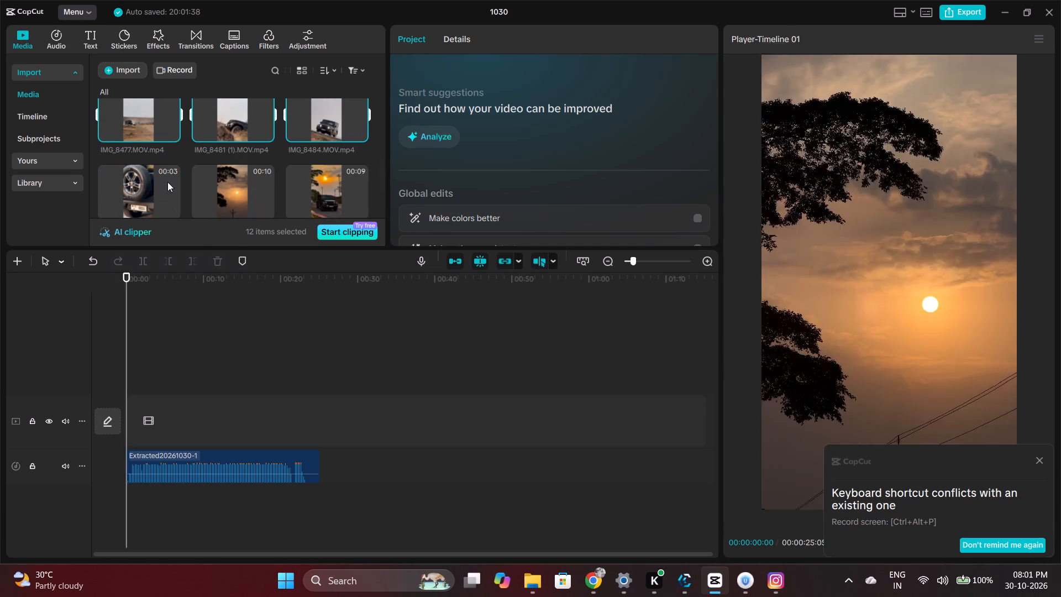
{"action": "left_click", "coordinate": [160, 182], "text": "ctrl"}
{"action": "left_click", "coordinate": [233, 182], "text": "ctrl"}
{"action": "left_click", "coordinate": [315, 187], "text": "ctrl"}
{"action": "scroll", "coordinate": [282, 159], "scroll_direction": "down", "scroll_amount": 1}
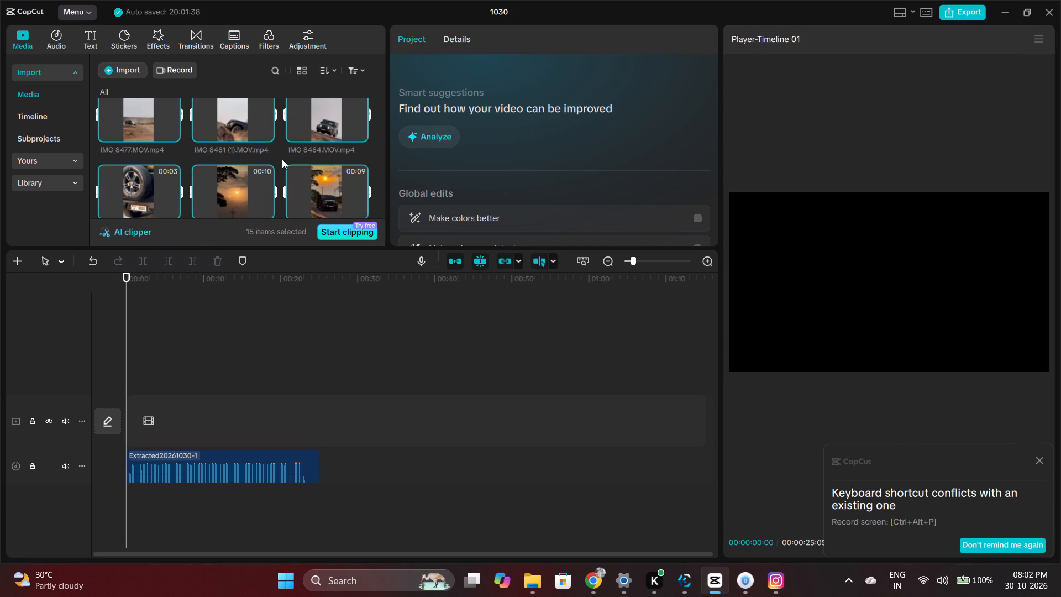
{"action": "scroll", "coordinate": [282, 159], "scroll_direction": "down", "scroll_amount": 1}
{"action": "left_click", "coordinate": [161, 181], "text": "ctrl"}
{"action": "left_click_drag", "start_coordinate": [154, 159], "coordinate": [160, 278]}
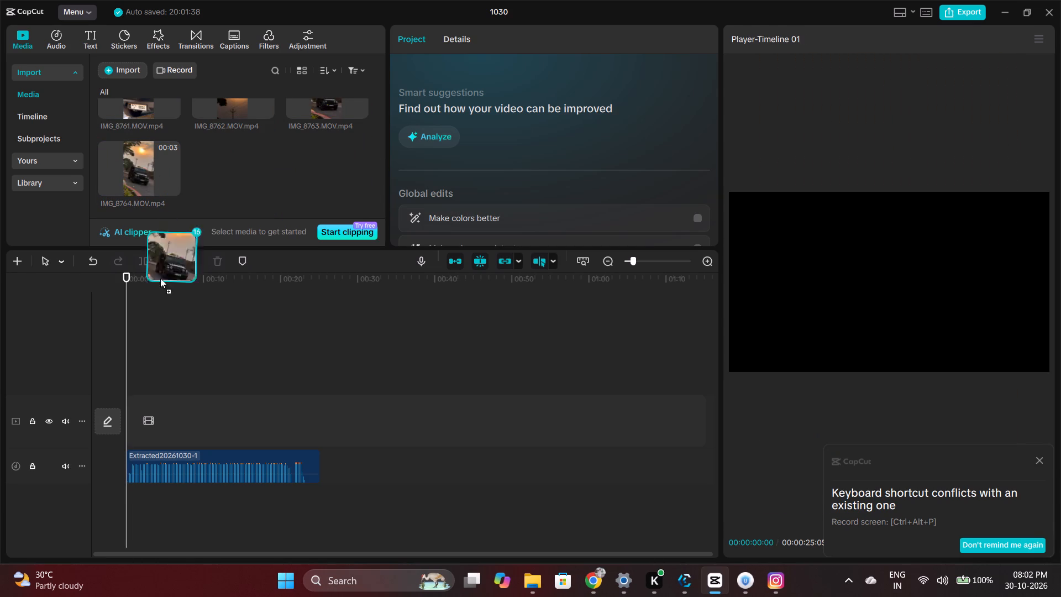
{"action": "left_click_drag", "start_coordinate": [160, 278], "coordinate": [117, 350]}
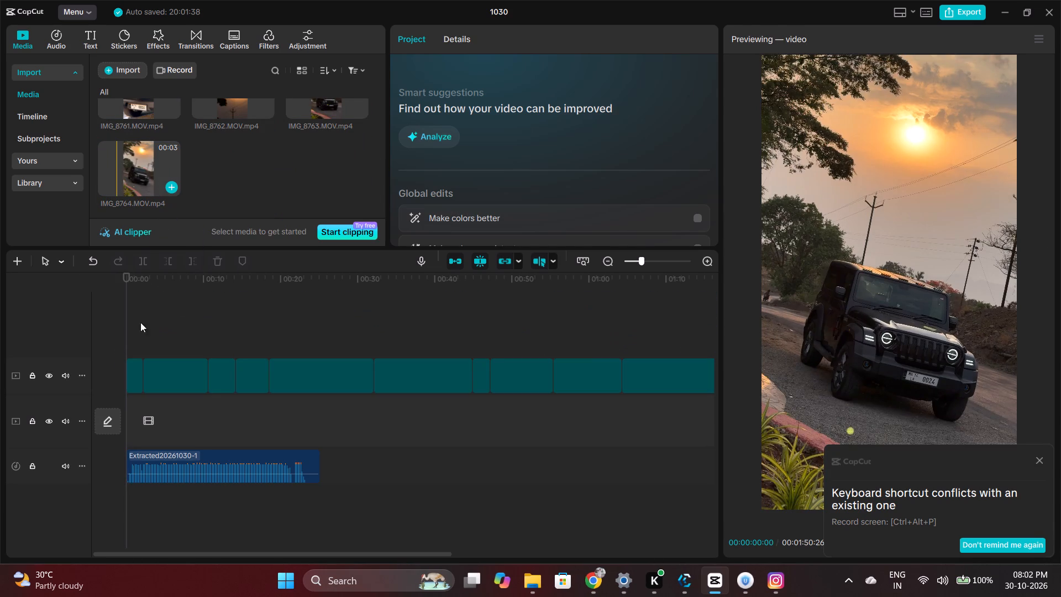
Return the playhead to the start of the timeline.
{"action": "left_click", "coordinate": [156, 310]}
{"action": "left_click_drag", "start_coordinate": [155, 306], "coordinate": [128, 310]}
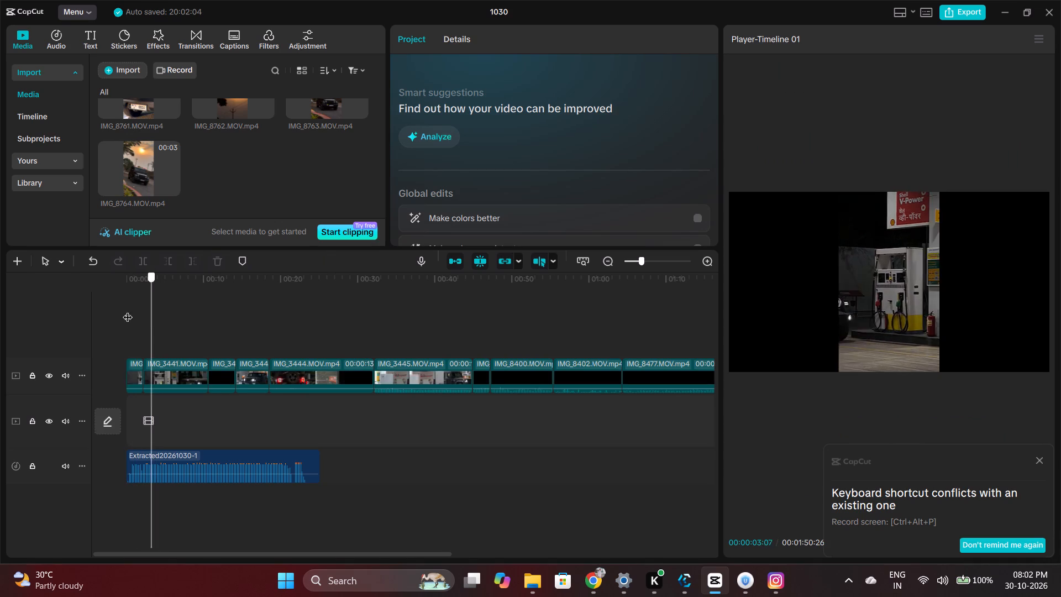
{"action": "left_click_drag", "start_coordinate": [128, 310], "coordinate": [98, 313]}
Dismiss the keyboard shortcut conflict notification.
{"action": "left_click", "coordinate": [1034, 460]}
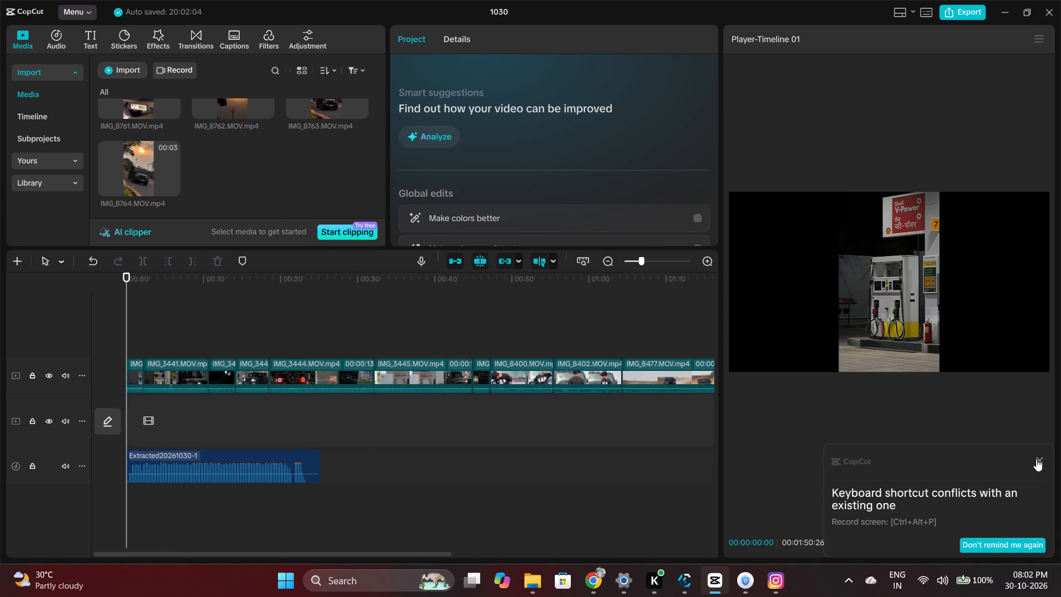
{"action": "left_click", "coordinate": [1036, 459]}
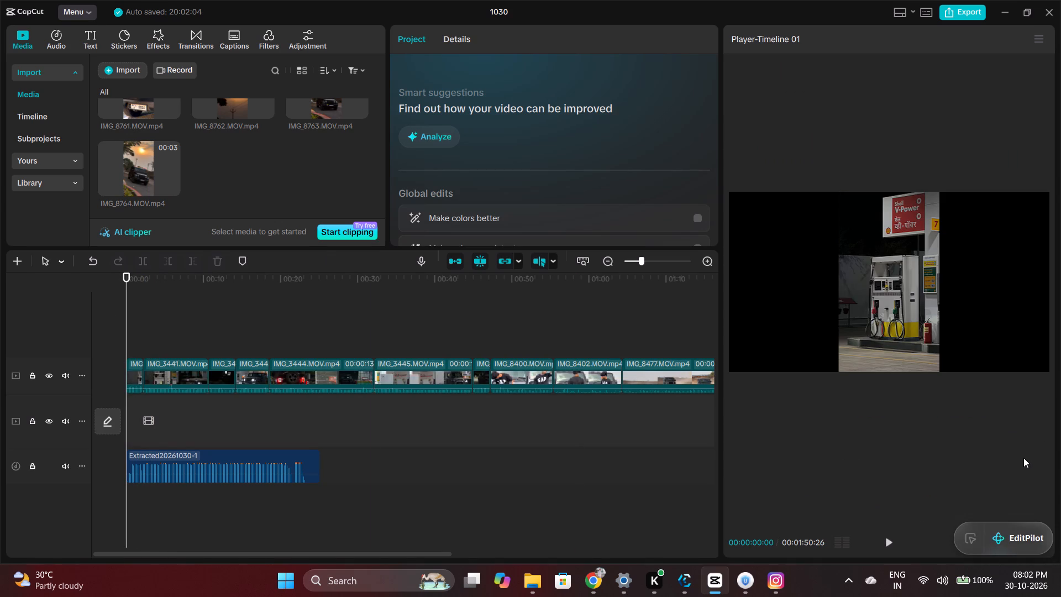
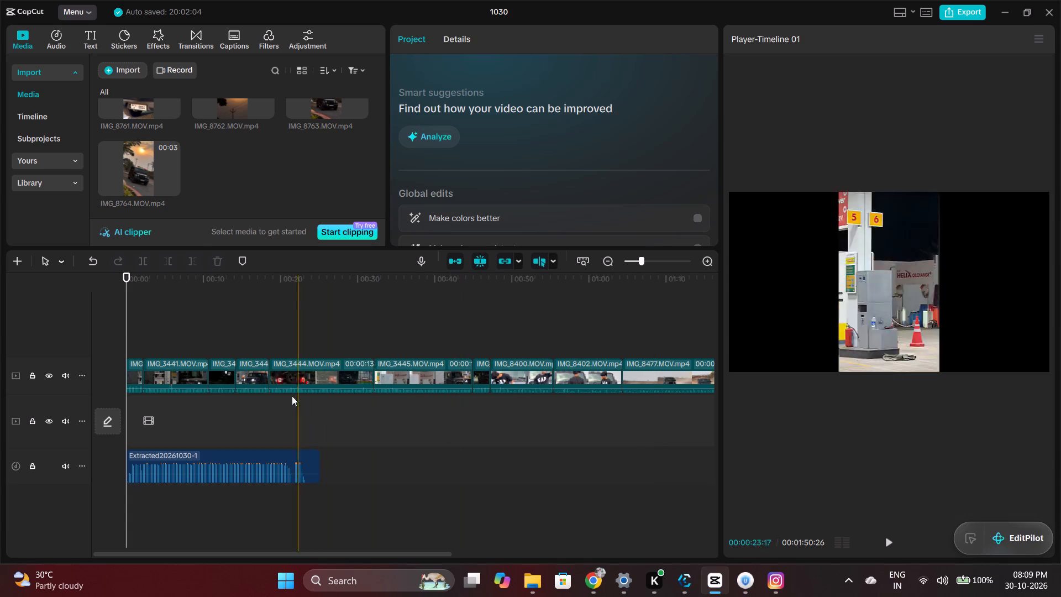
Play the timeline from the start to review the placed car clips together with the extracted audio.
{"action": "key", "text": "space"}
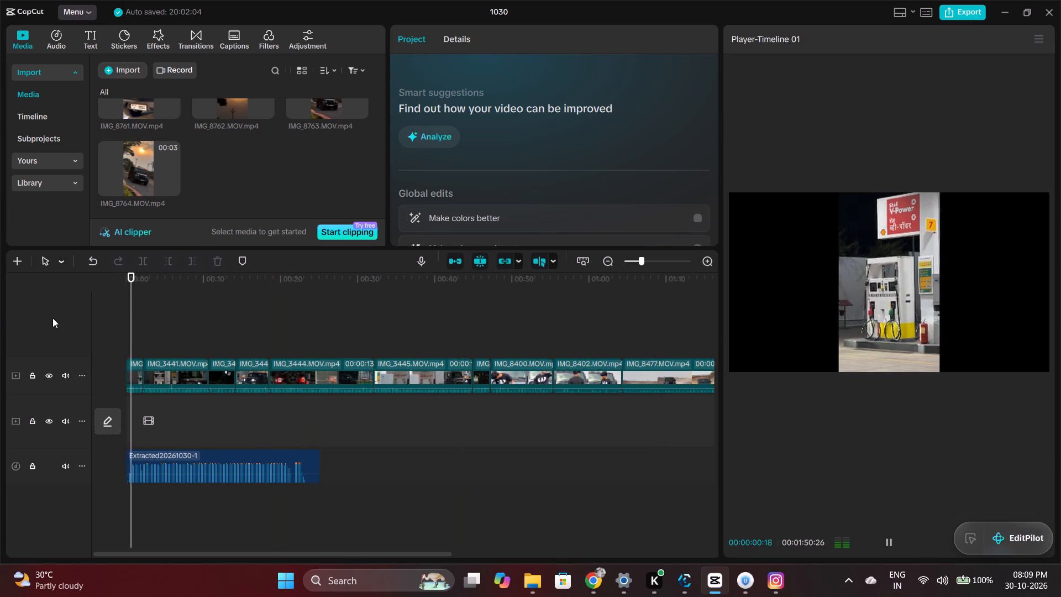
{"action": "scroll", "coordinate": [177, 388], "scroll_direction": "up", "scroll_amount": 10, "text": "ctrl"}
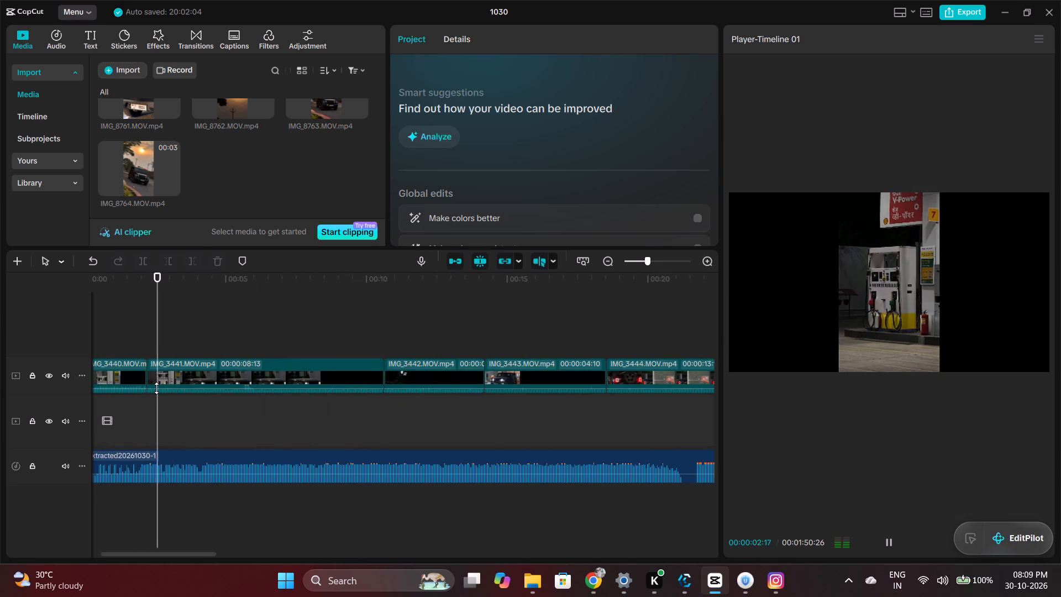
{"action": "scroll", "coordinate": [156, 388], "scroll_direction": "down", "scroll_amount": 2, "text": "ctrl"}
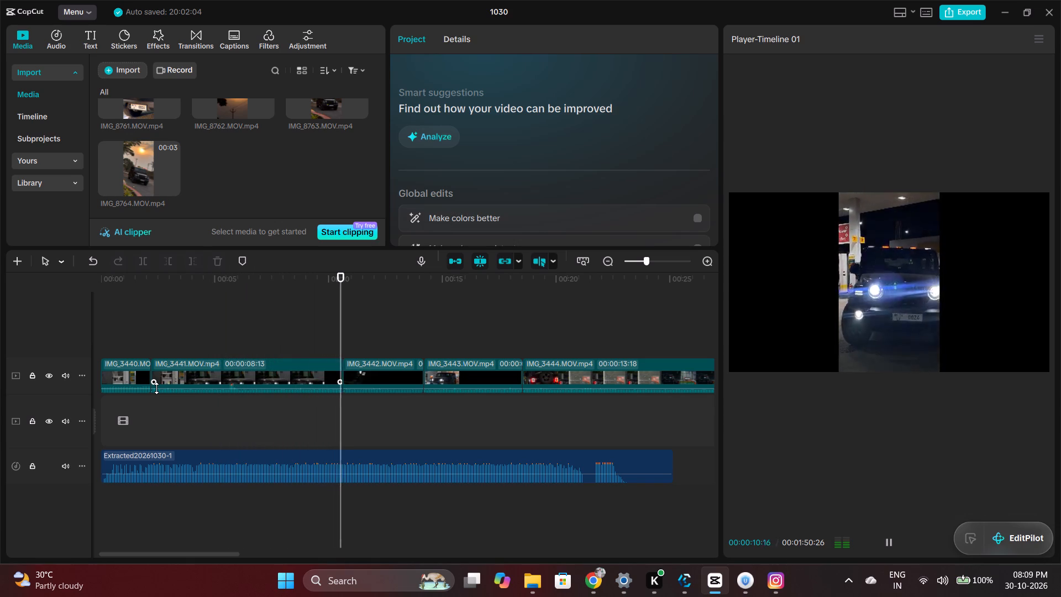
{"action": "scroll", "coordinate": [178, 182], "scroll_direction": "up", "scroll_amount": 10}
{"action": "scroll", "coordinate": [178, 182], "scroll_direction": "down", "scroll_amount": 4}
{"action": "left_click", "coordinate": [145, 45]}
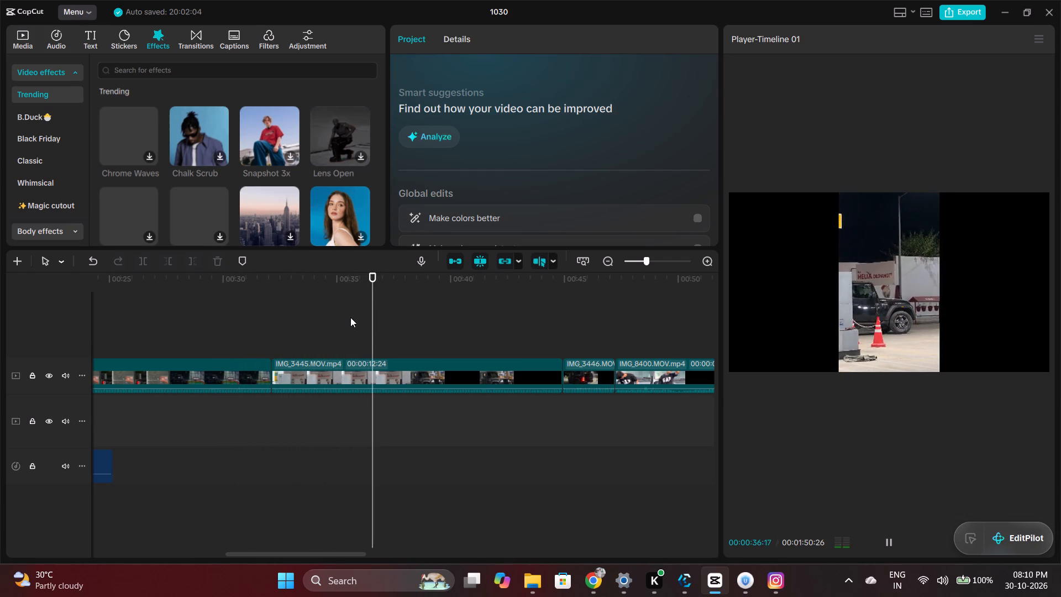
{"action": "left_click", "coordinate": [346, 333]}
{"action": "left_click_drag", "start_coordinate": [346, 333], "coordinate": [14, 412]}
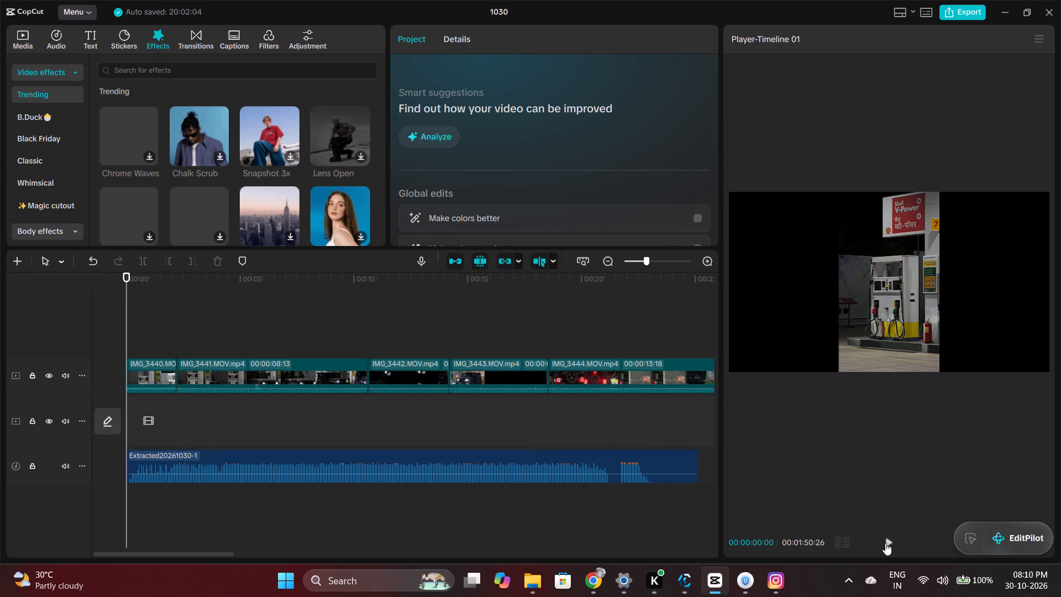
{"action": "left_click", "coordinate": [885, 543]}
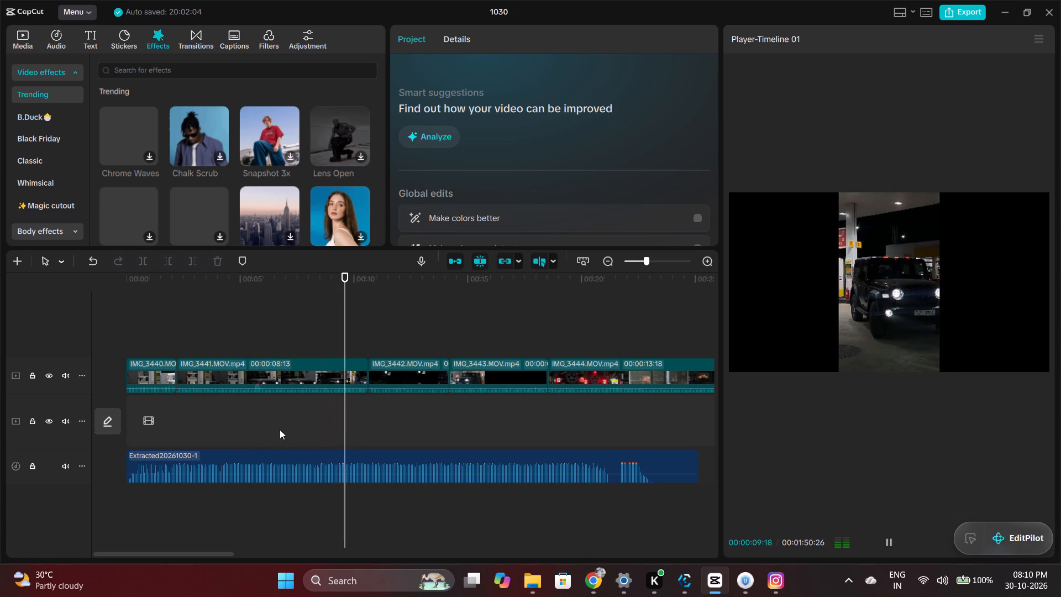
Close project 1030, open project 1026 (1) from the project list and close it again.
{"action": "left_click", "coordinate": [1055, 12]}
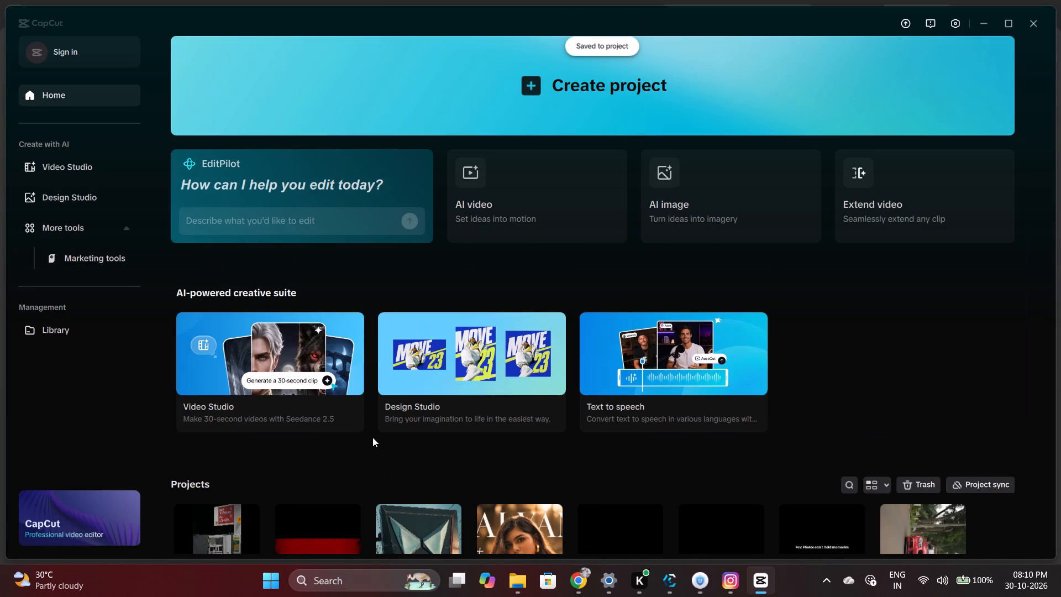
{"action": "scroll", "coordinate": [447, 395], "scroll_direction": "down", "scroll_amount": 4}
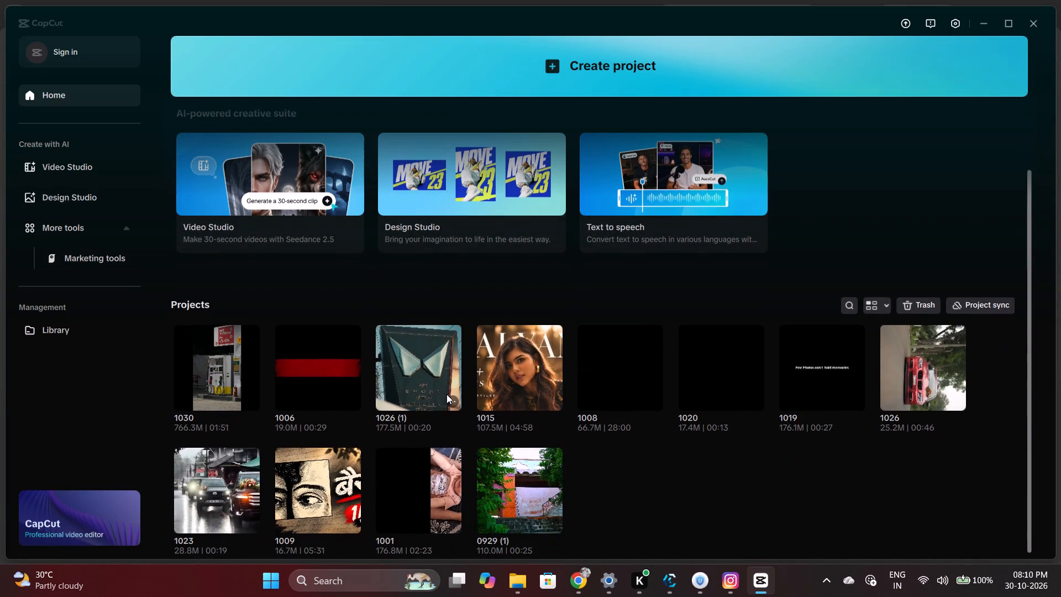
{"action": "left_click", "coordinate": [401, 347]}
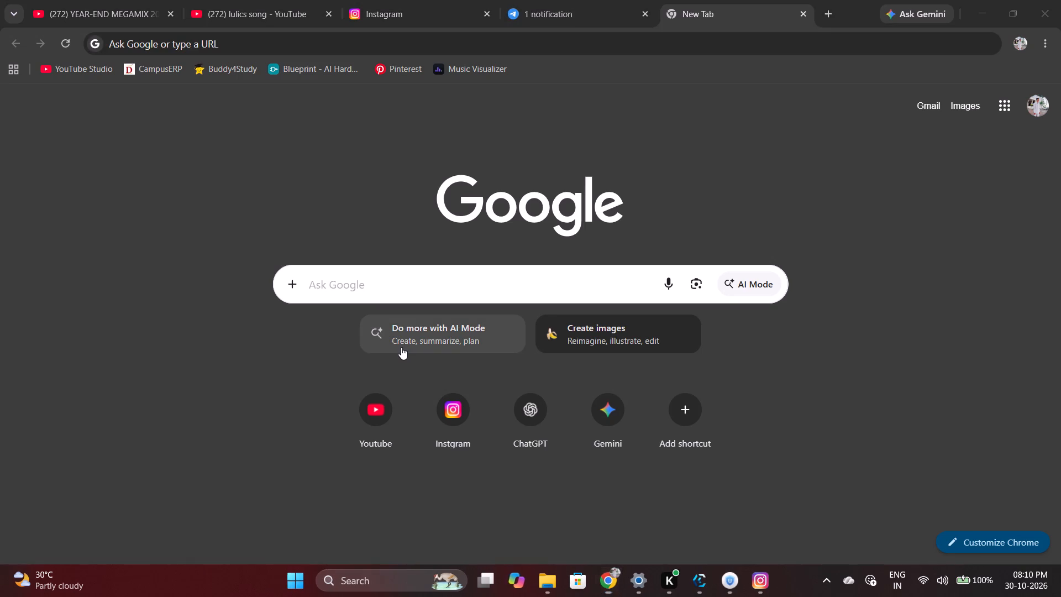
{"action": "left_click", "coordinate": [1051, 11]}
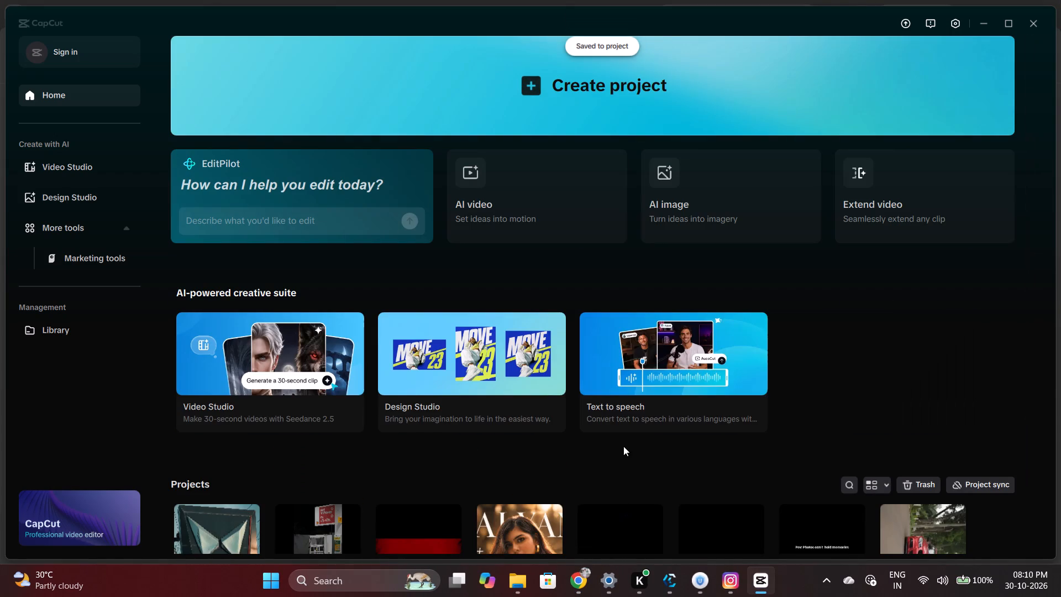
Open project 1019, examine its timeline layers, transitions and audio beat markers, and close it.
{"action": "scroll", "coordinate": [623, 446], "scroll_direction": "down", "scroll_amount": 4}
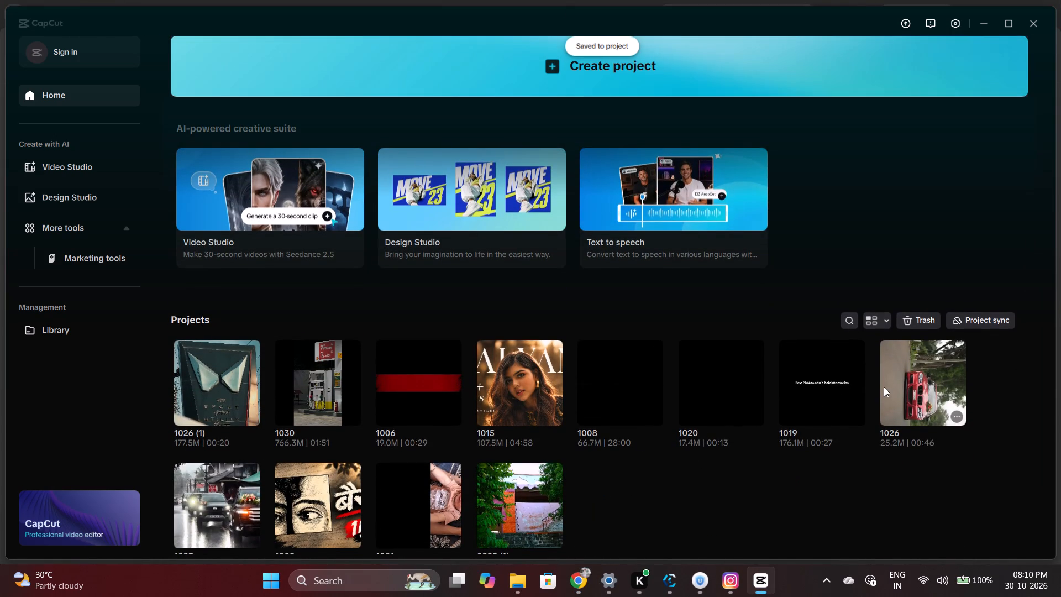
{"action": "left_click", "coordinate": [802, 401]}
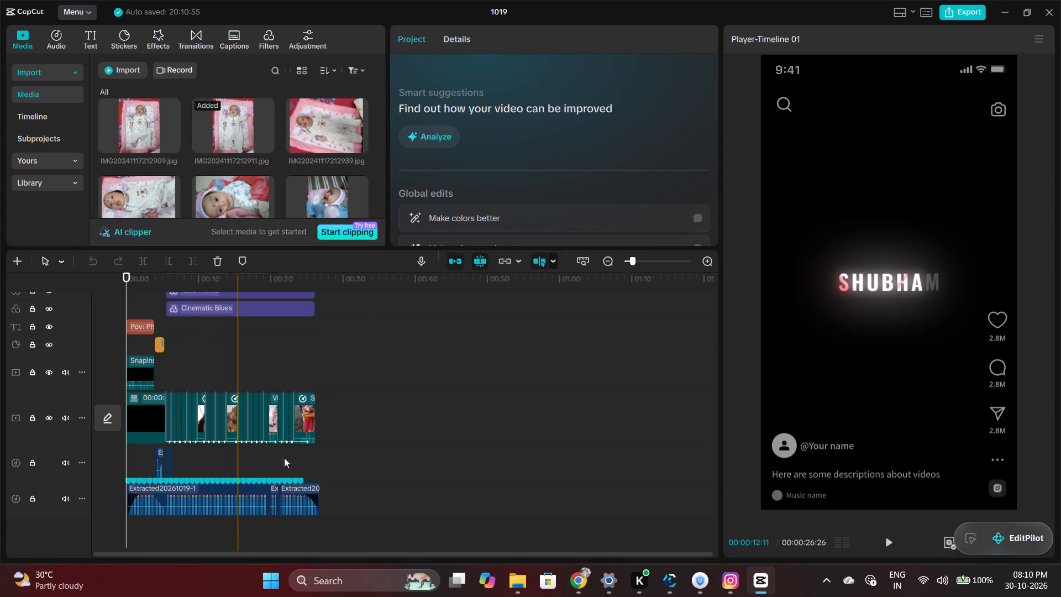
{"action": "scroll", "coordinate": [172, 421], "scroll_direction": "up", "scroll_amount": 3}
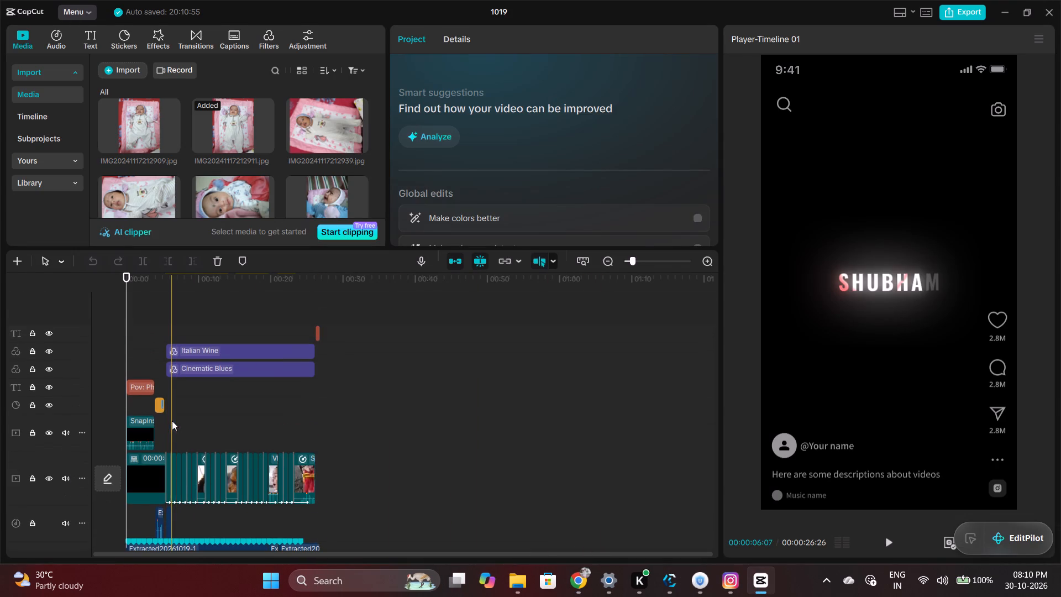
{"action": "scroll", "coordinate": [172, 421], "scroll_direction": "up", "scroll_amount": 3}
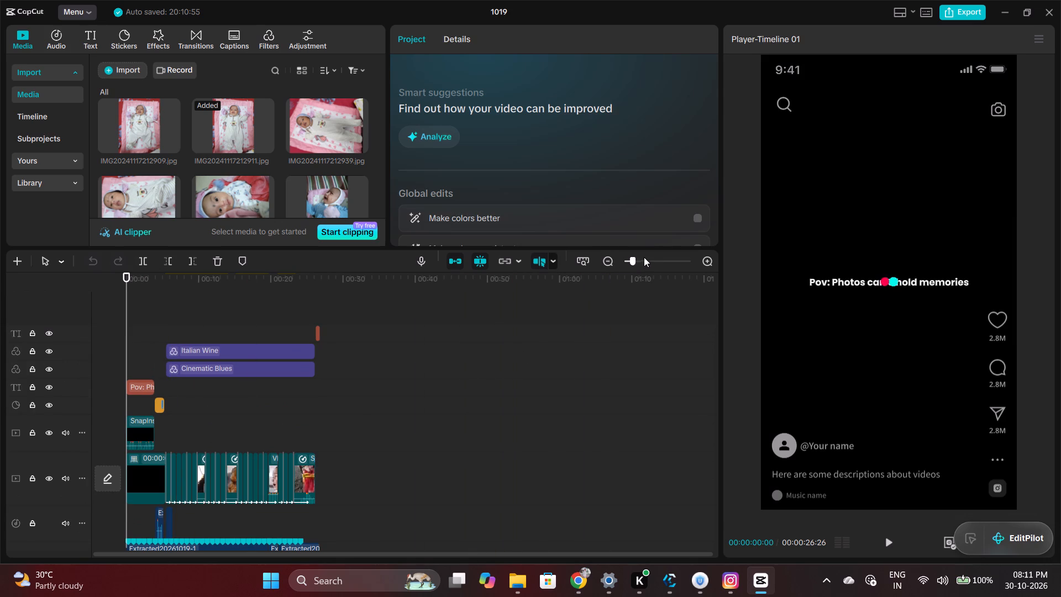
{"action": "left_click", "coordinate": [644, 257]}
{"action": "scroll", "coordinate": [391, 391], "scroll_direction": "down", "scroll_amount": 7}
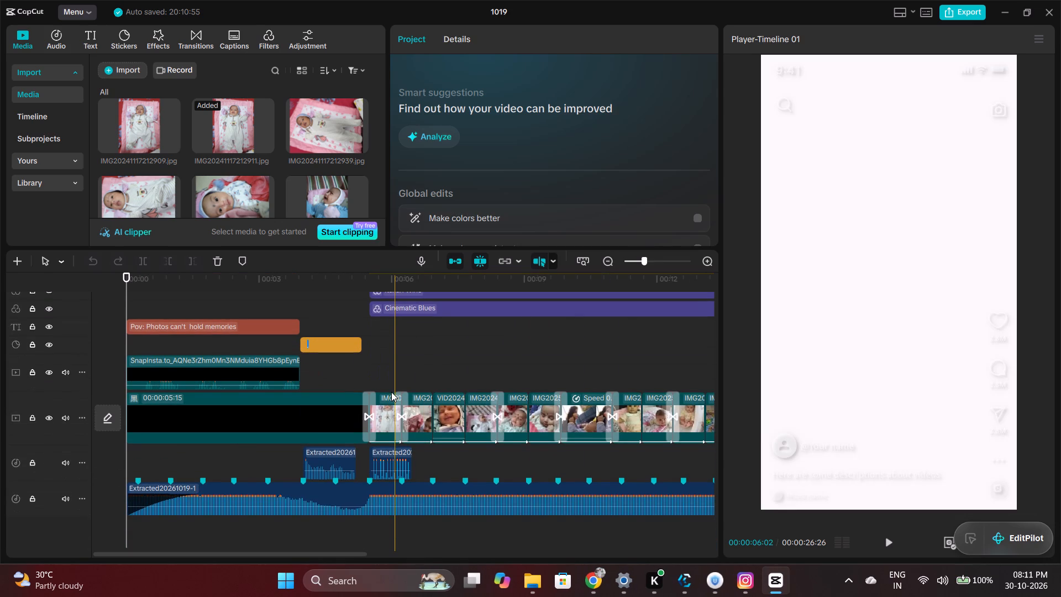
{"action": "scroll", "coordinate": [391, 392], "scroll_direction": "up", "scroll_amount": 7}
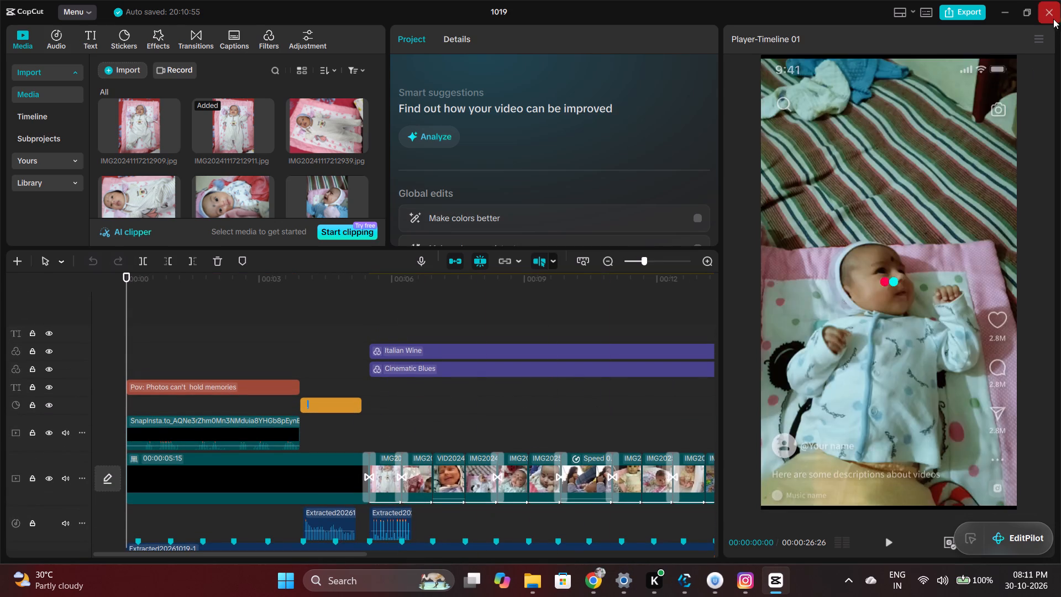
{"action": "left_click", "coordinate": [1051, 19]}
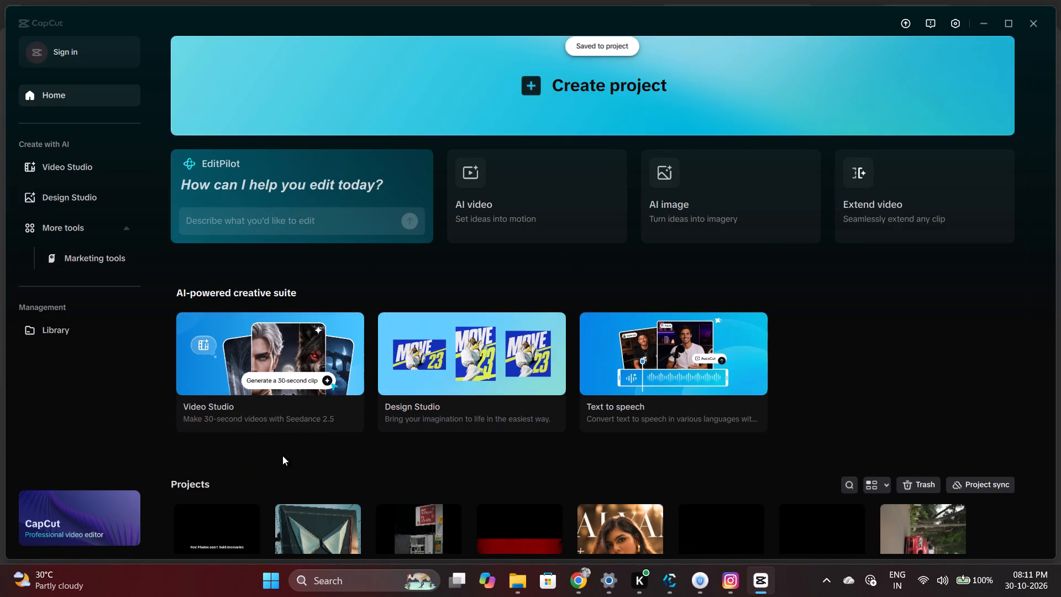
Reopen project 1030 from the project list.
{"action": "scroll", "coordinate": [354, 496], "scroll_direction": "down", "scroll_amount": 3}
{"action": "left_click", "coordinate": [423, 426]}
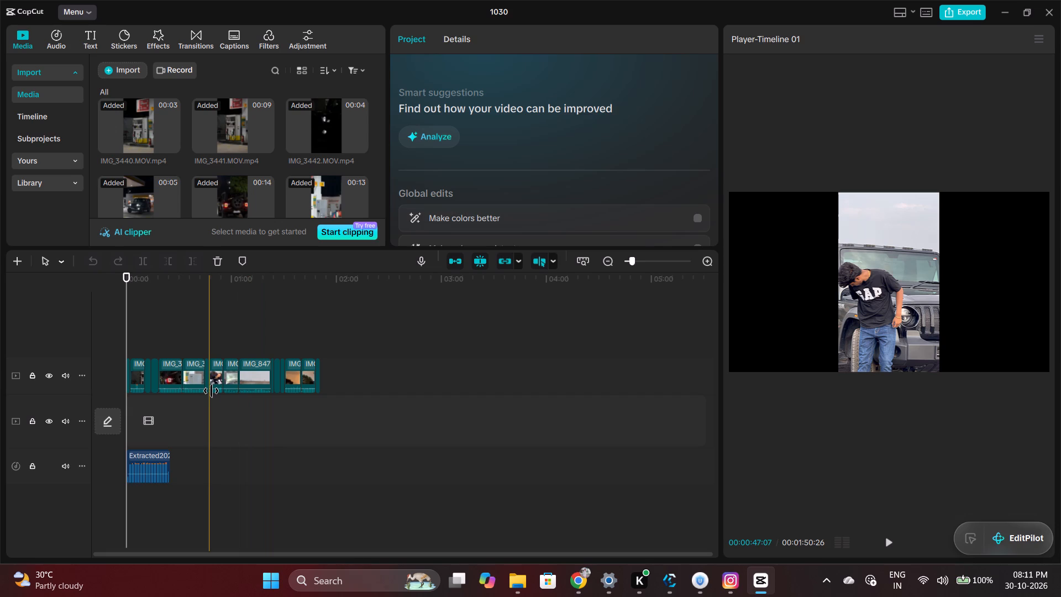
Play the timeline from the start and mute the video track holding the car clips.
{"action": "scroll", "coordinate": [211, 391], "scroll_direction": "up", "scroll_amount": 12, "text": "ctrl"}
{"action": "left_click", "coordinate": [130, 323]}
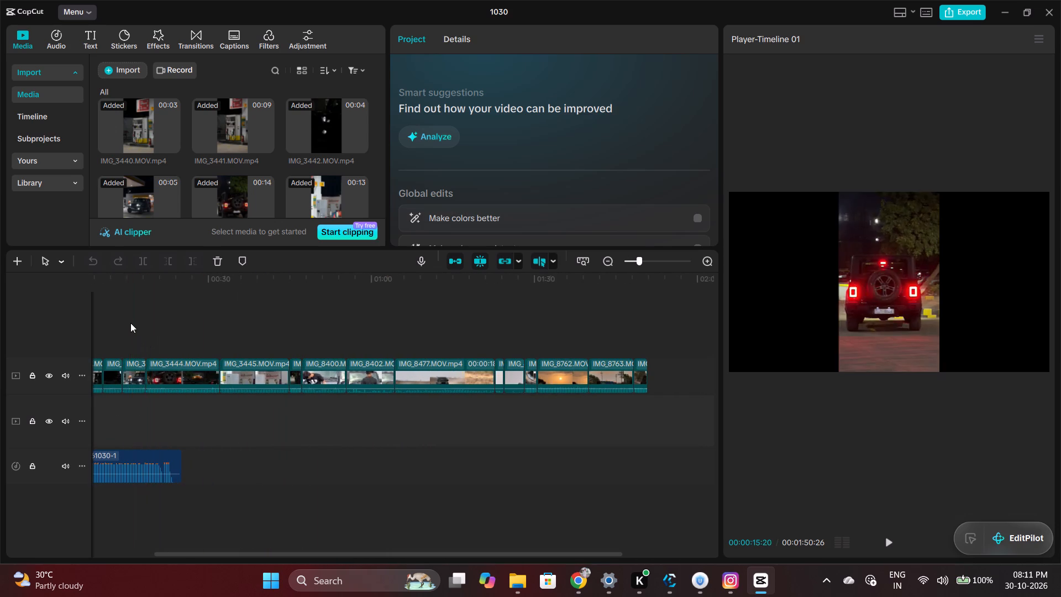
{"action": "left_click_drag", "start_coordinate": [130, 323], "coordinate": [18, 331]}
{"action": "key", "text": "space"}
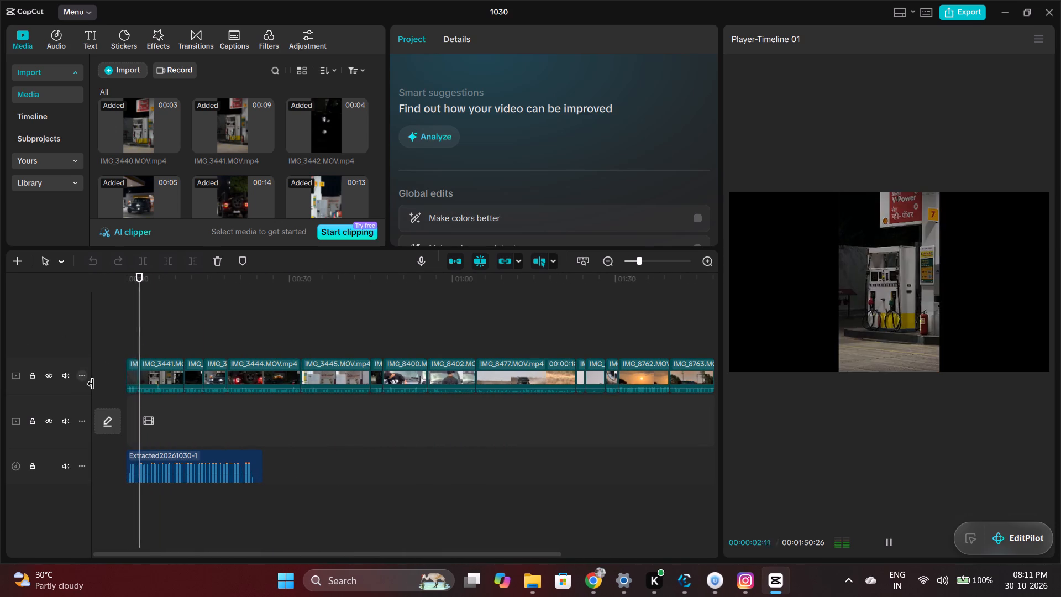
{"action": "left_click", "coordinate": [66, 381]}
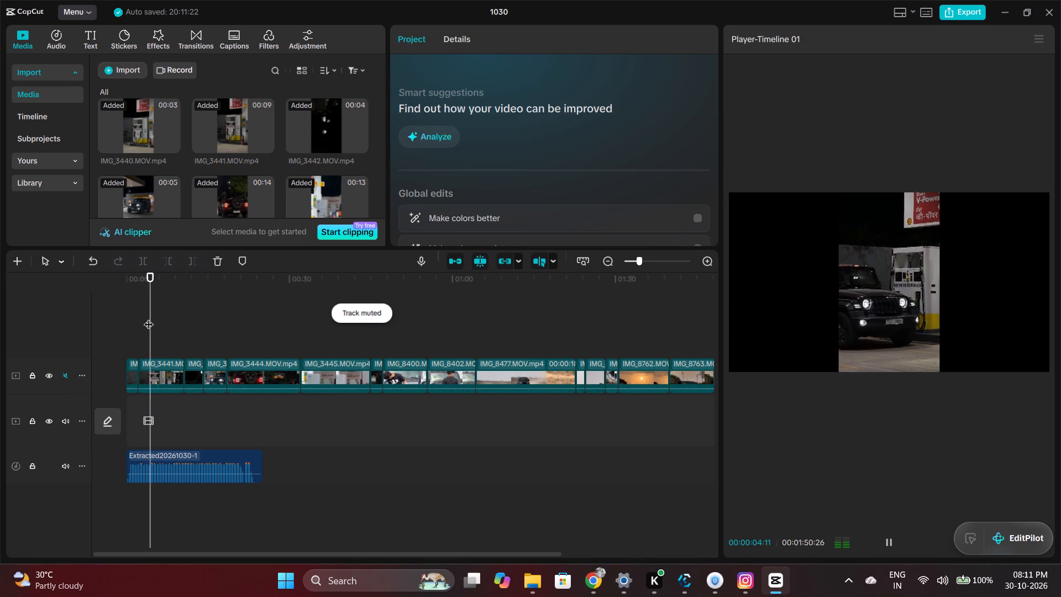
Reorder the opening clips so IMG_3441 starts at 00:00 and IMG_3440 sits between it and IMG_3442 on the same track.
{"action": "left_click", "coordinate": [133, 325]}
{"action": "left_click_drag", "start_coordinate": [133, 325], "coordinate": [111, 333]}
{"action": "key", "text": "space"}
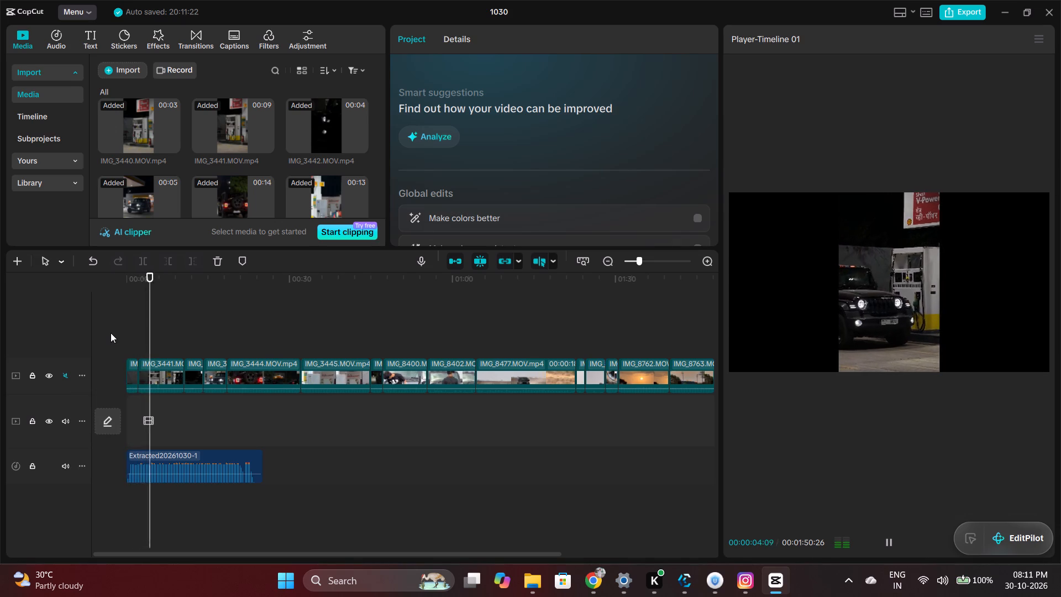
{"action": "key", "text": "space"}
{"action": "scroll", "coordinate": [122, 354], "scroll_direction": "up", "scroll_amount": 13, "text": "ctrl"}
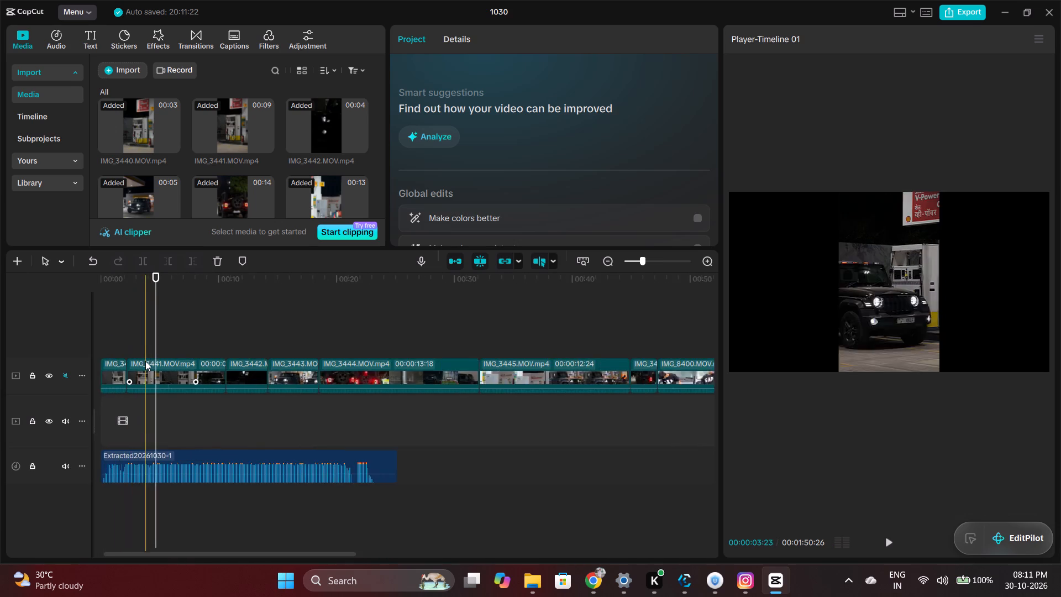
{"action": "scroll", "coordinate": [144, 362], "scroll_direction": "up", "scroll_amount": 5, "text": "ctrl"}
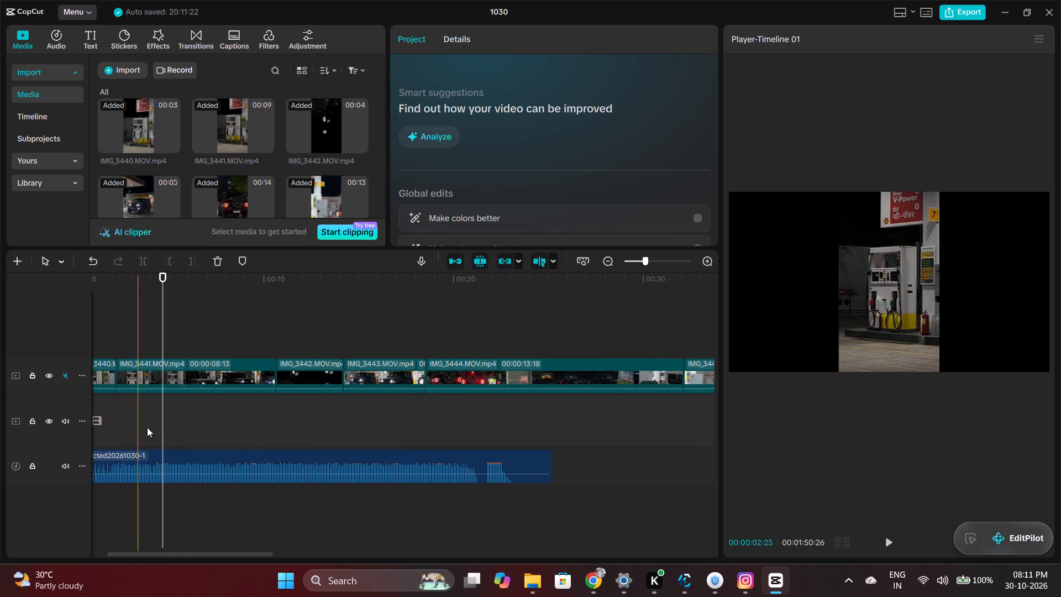
{"action": "left_click_drag", "start_coordinate": [214, 551], "coordinate": [111, 553]}
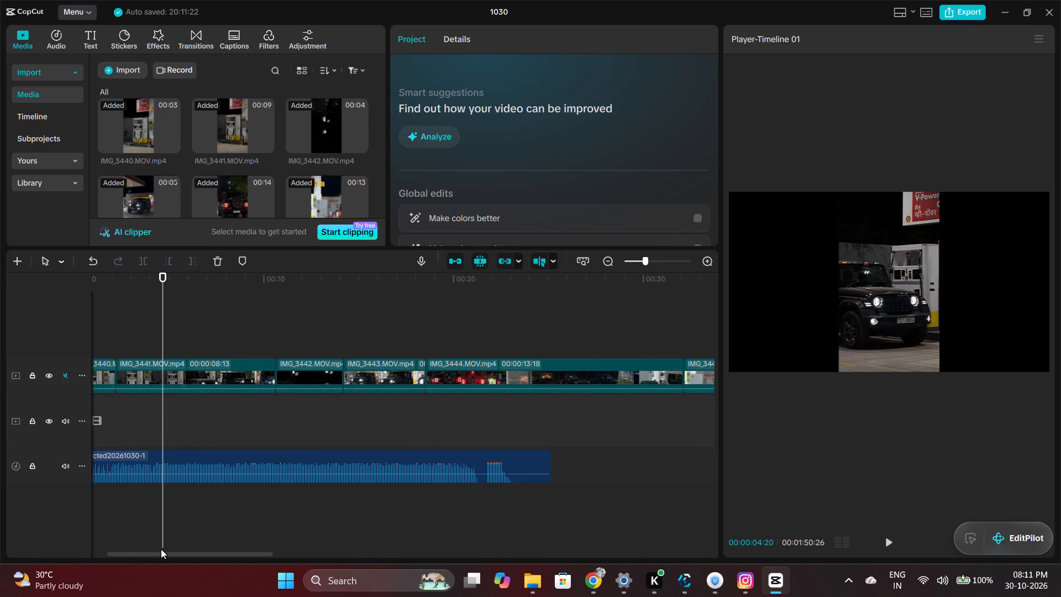
{"action": "left_click_drag", "start_coordinate": [159, 554], "coordinate": [60, 554]}
{"action": "left_click_drag", "start_coordinate": [150, 363], "coordinate": [348, 310]}
{"action": "left_click_drag", "start_coordinate": [151, 370], "coordinate": [278, 350]}
{"action": "left_click_drag", "start_coordinate": [203, 380], "coordinate": [143, 380]}
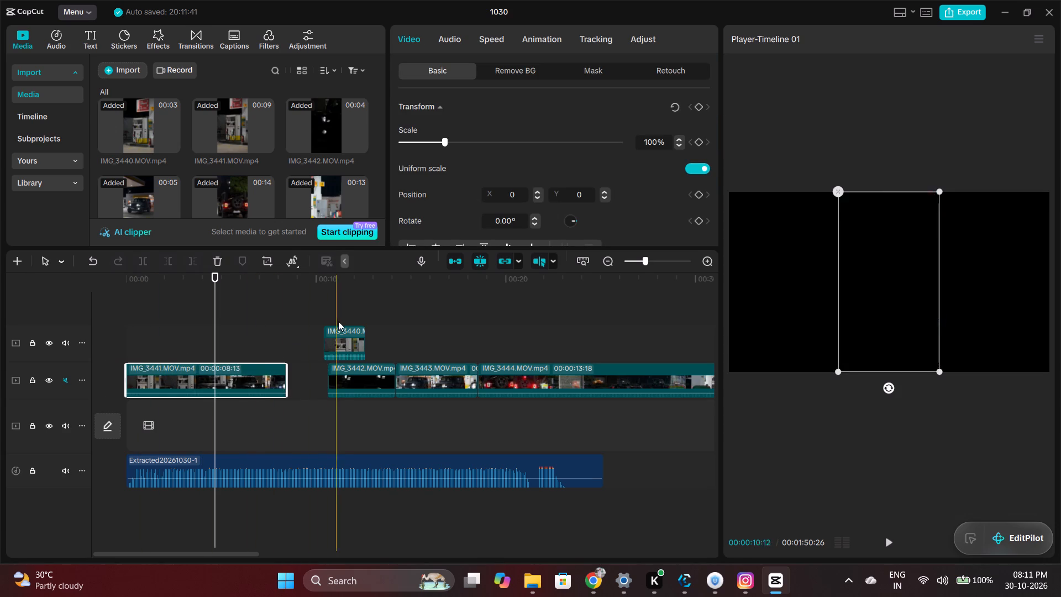
{"action": "left_click_drag", "start_coordinate": [342, 338], "coordinate": [306, 381]}
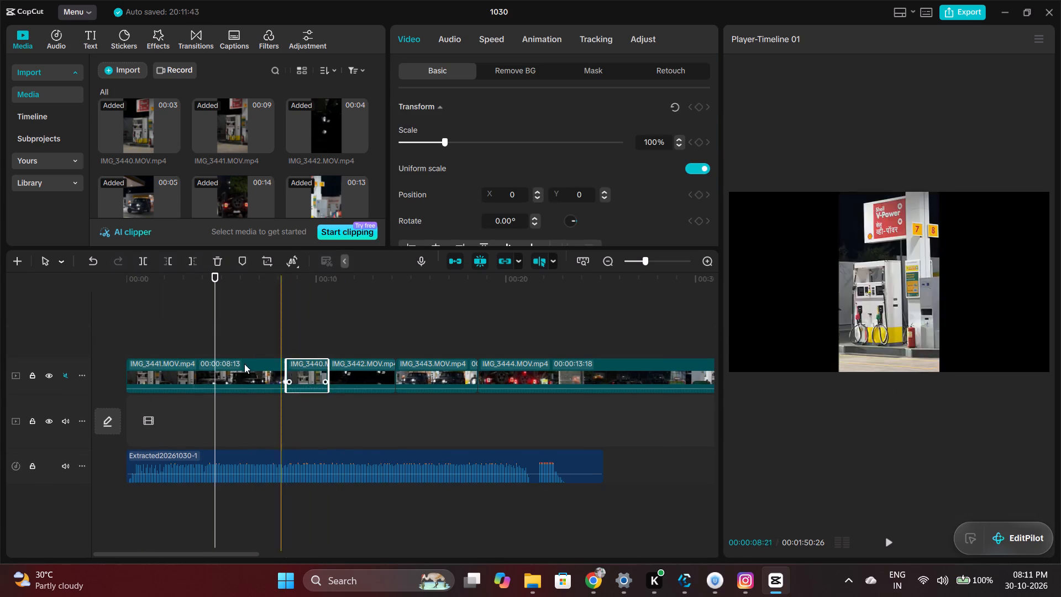
Preview the reordered opening, then auto-mark beats on the extracted audio clip using the Beats 2 option.
{"action": "left_click", "coordinate": [127, 334]}
{"action": "key", "text": "space"}
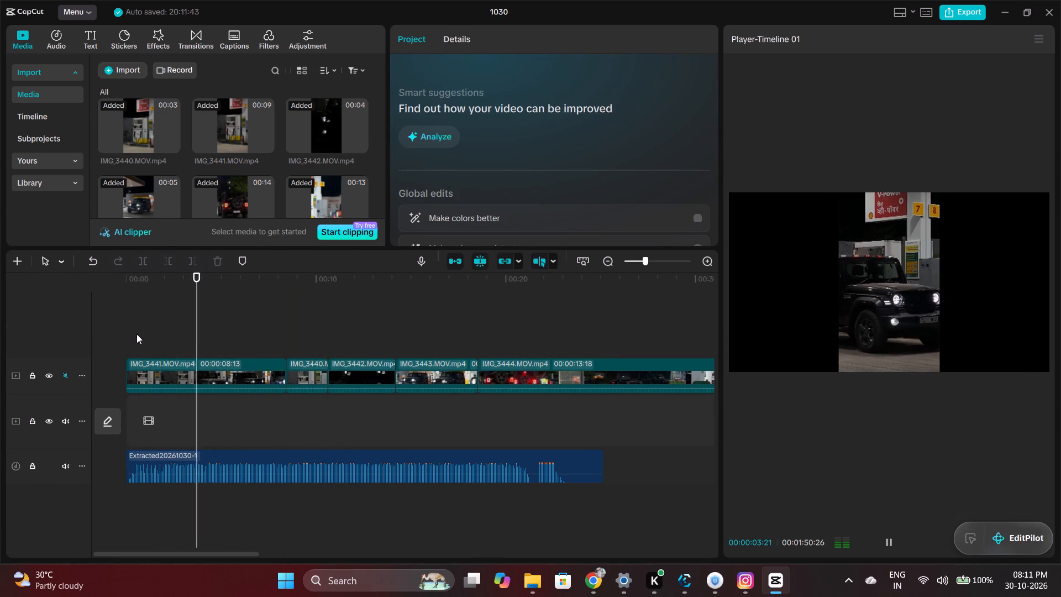
{"action": "key", "text": "space"}
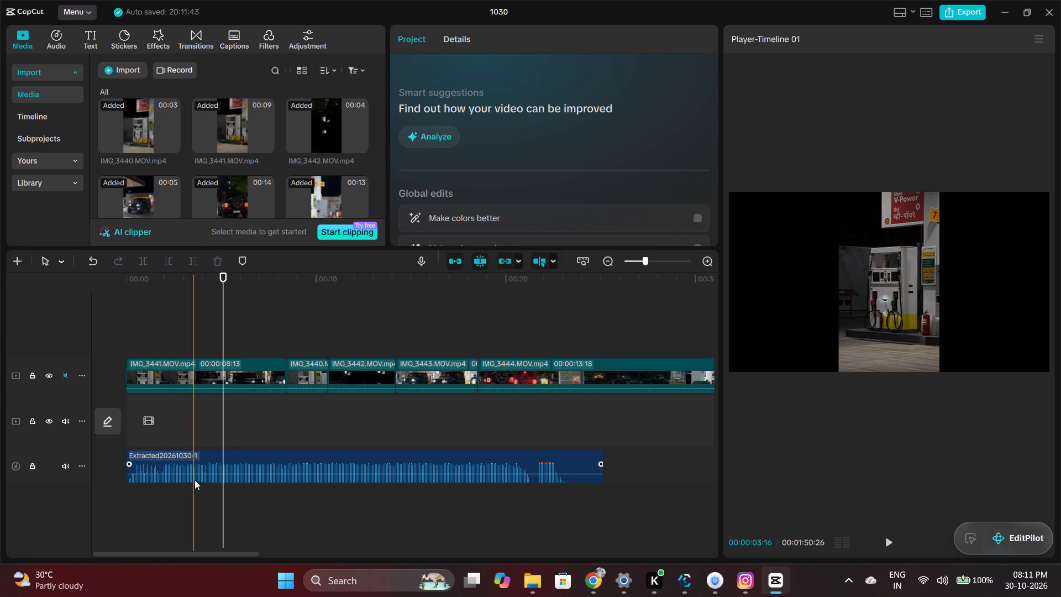
{"action": "left_click", "coordinate": [218, 465]}
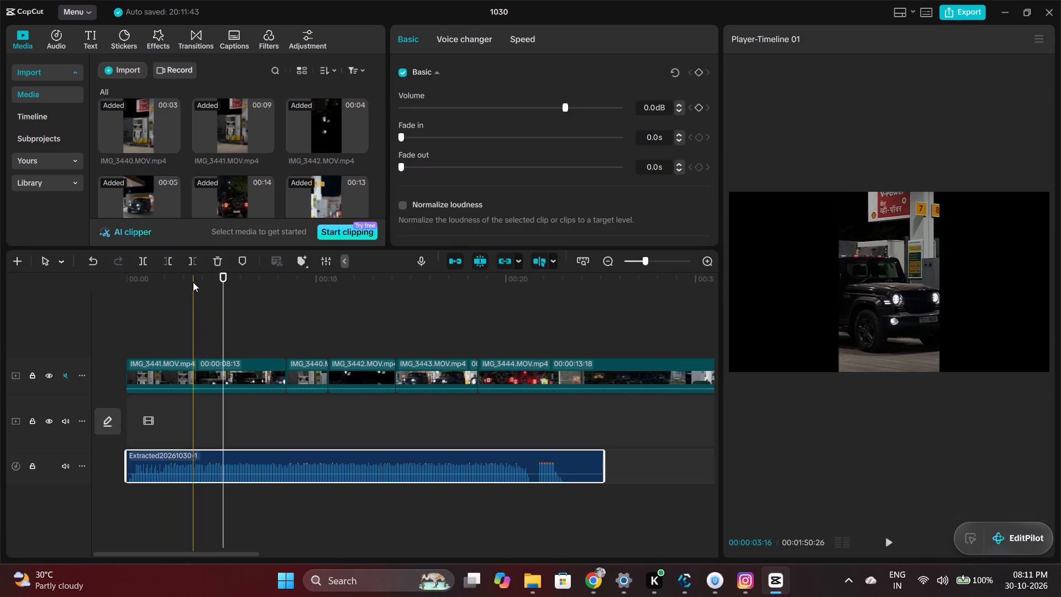
{"action": "double_click", "coordinate": [295, 261]}
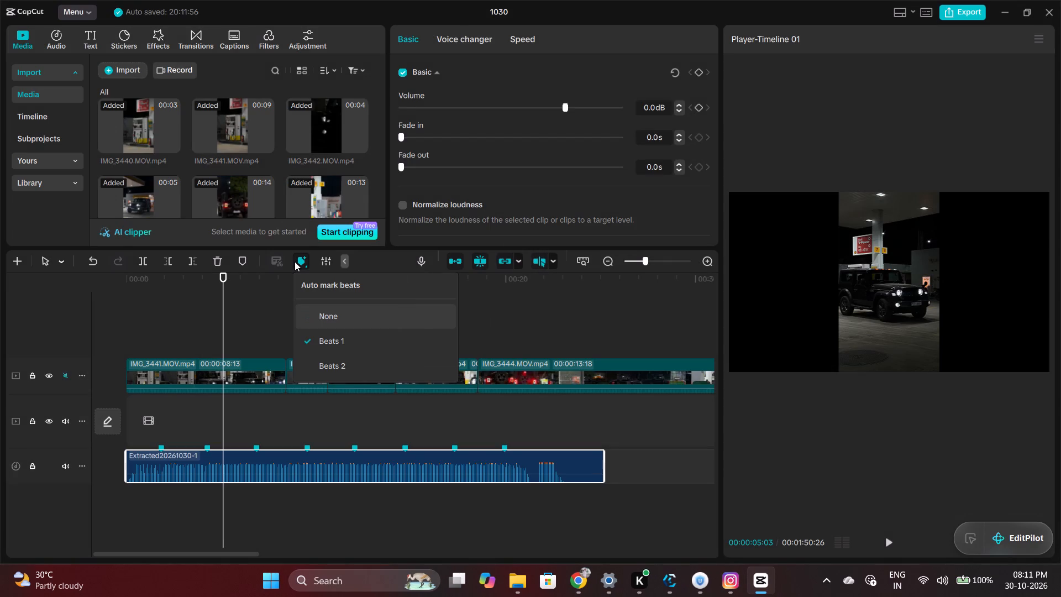
{"action": "left_click", "coordinate": [295, 261]}
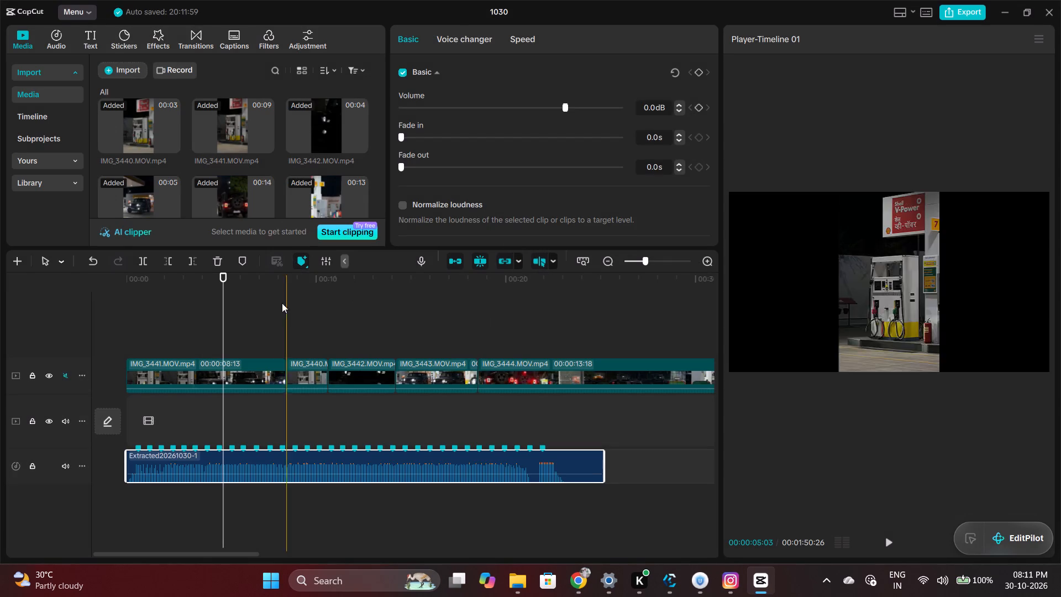
Play the opening clip from the start against the audio's beat markers and pause at about 00:04.
{"action": "left_click", "coordinate": [134, 331]}
{"action": "key", "text": "space"}
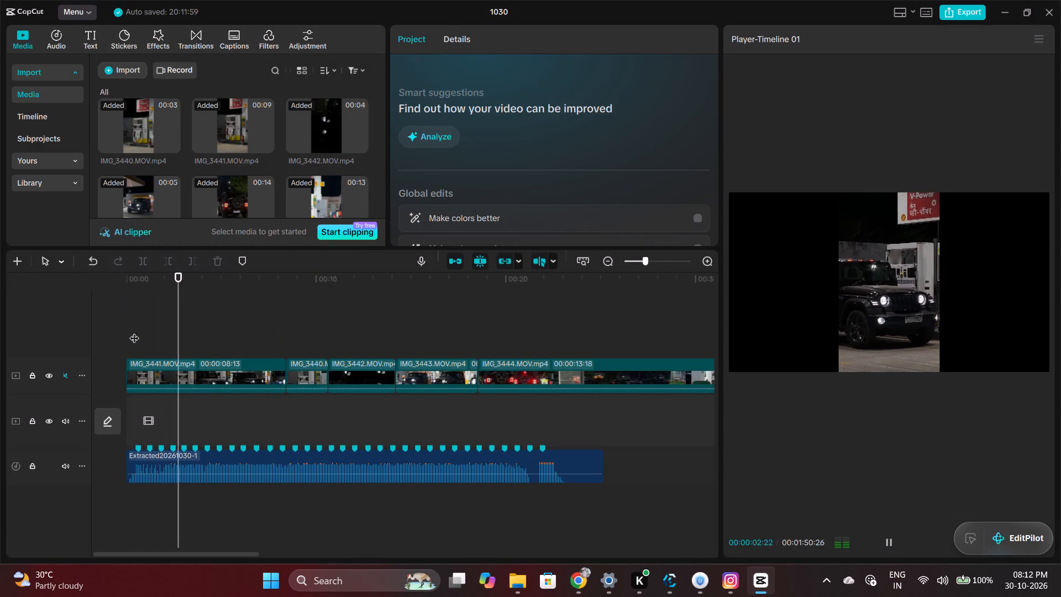
{"action": "key", "text": "space"}
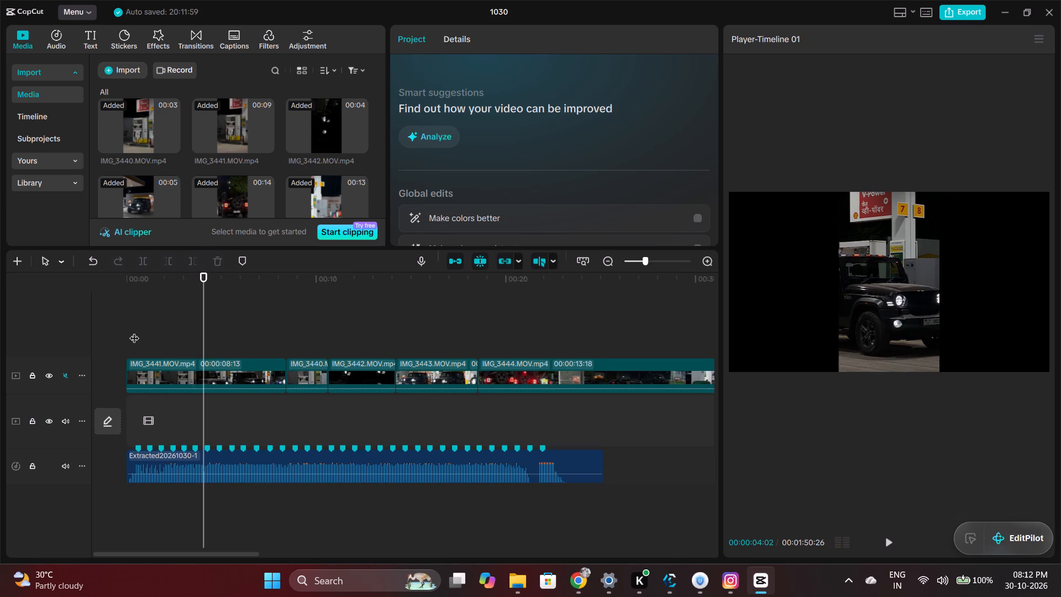
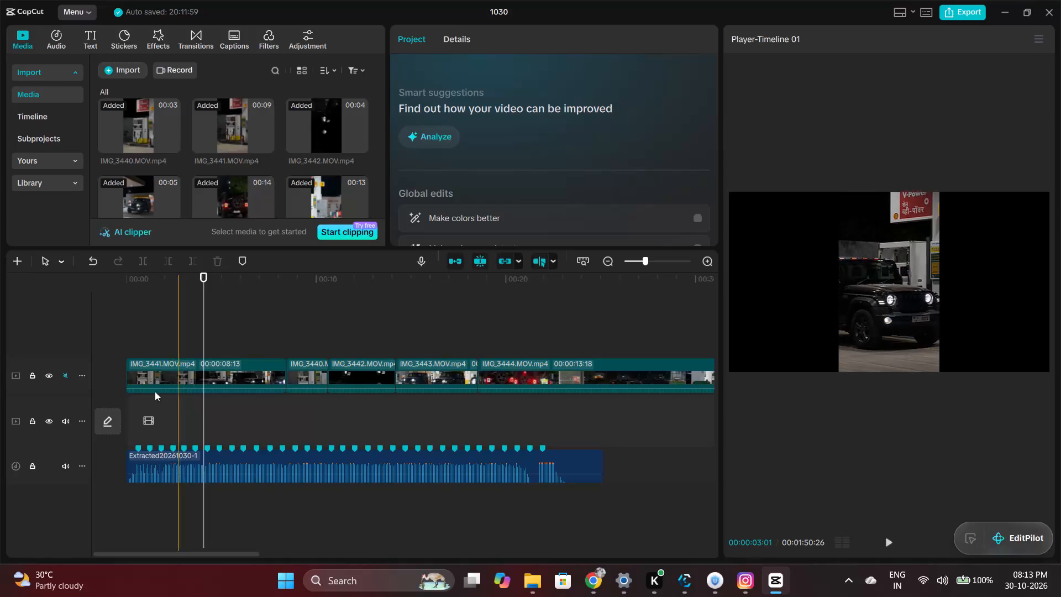
Play IMG_3441 from the start against the beat markers, pause, and step through its frames around 00:00:02:13.
{"action": "left_click", "coordinate": [129, 350]}
{"action": "key", "text": "space"}
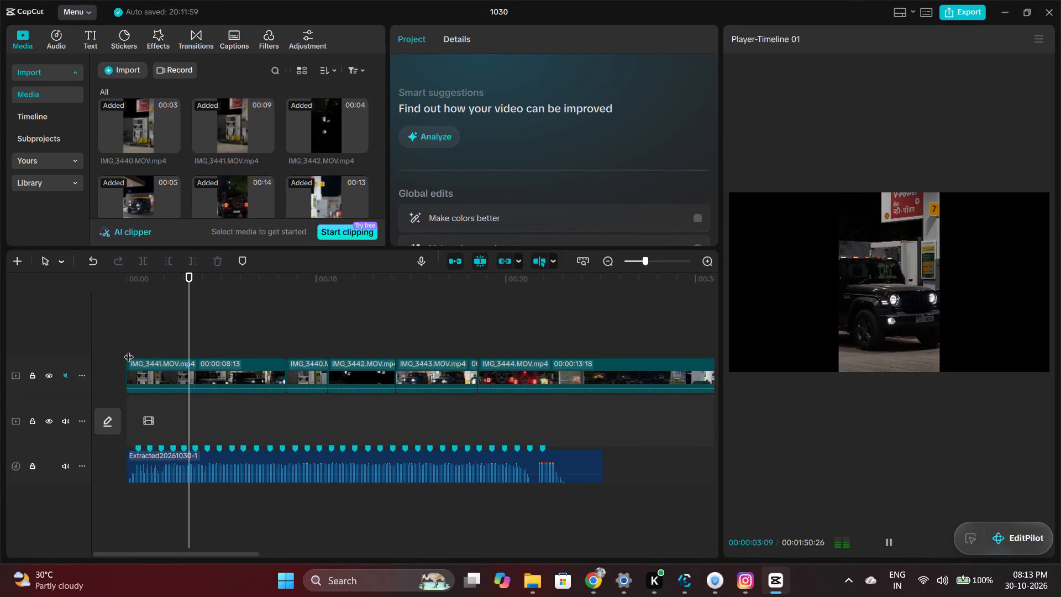
{"action": "key", "text": "space"}
{"action": "key", "text": "space"}
{"action": "key", "text": "space"}
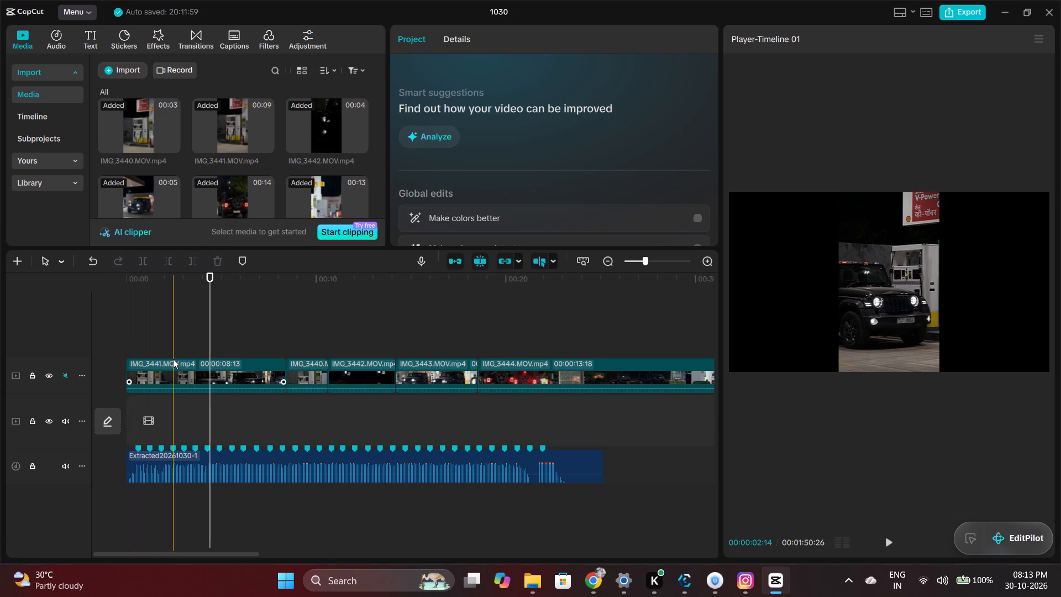
{"action": "key", "text": "Left"}
{"action": "key", "text": "Left"}
{"action": "key", "text": "Left"}
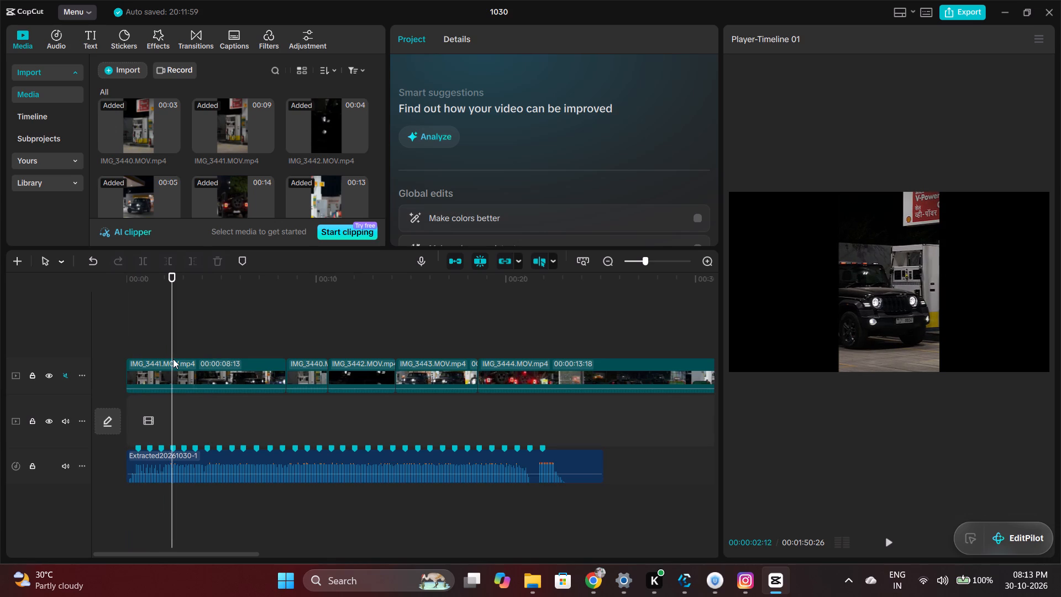
{"action": "key", "text": "Left"}
{"action": "key", "text": "Right"}
{"action": "key", "text": "Right"}
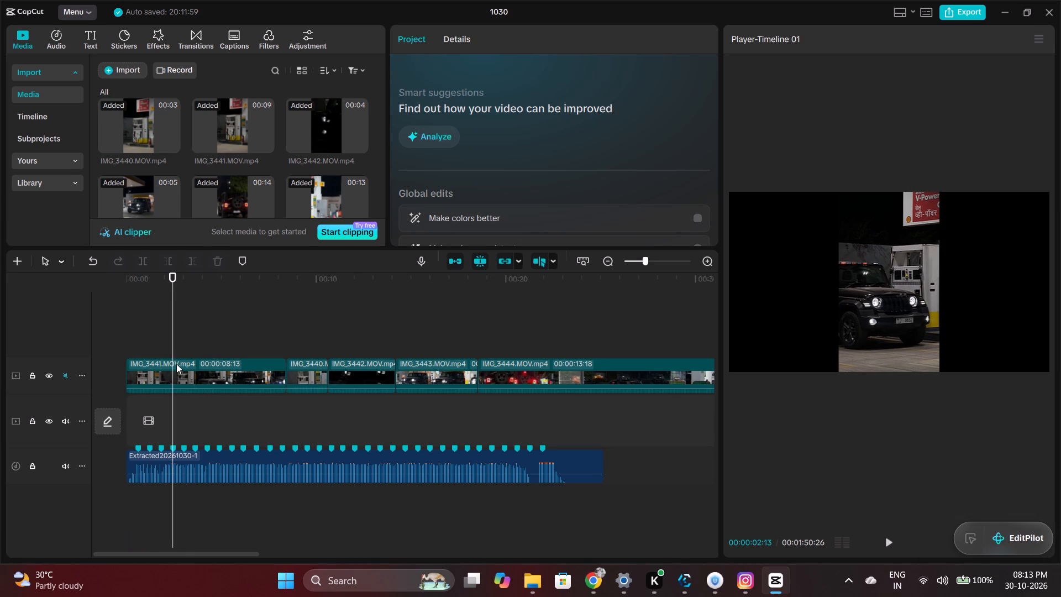
Select the IMG_3441 clip and step back through its frames around 00:00:03:01 to examine possible cut points.
{"action": "left_click", "coordinate": [187, 368]}
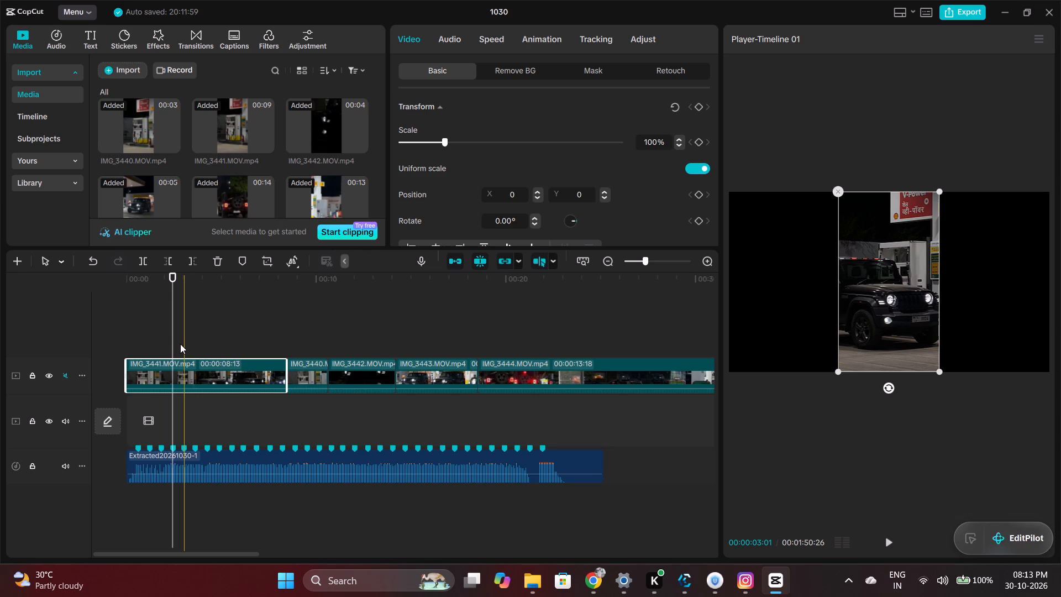
{"action": "key", "text": "Right"}
{"action": "key", "text": "Left"}
{"action": "key", "text": "Left"}
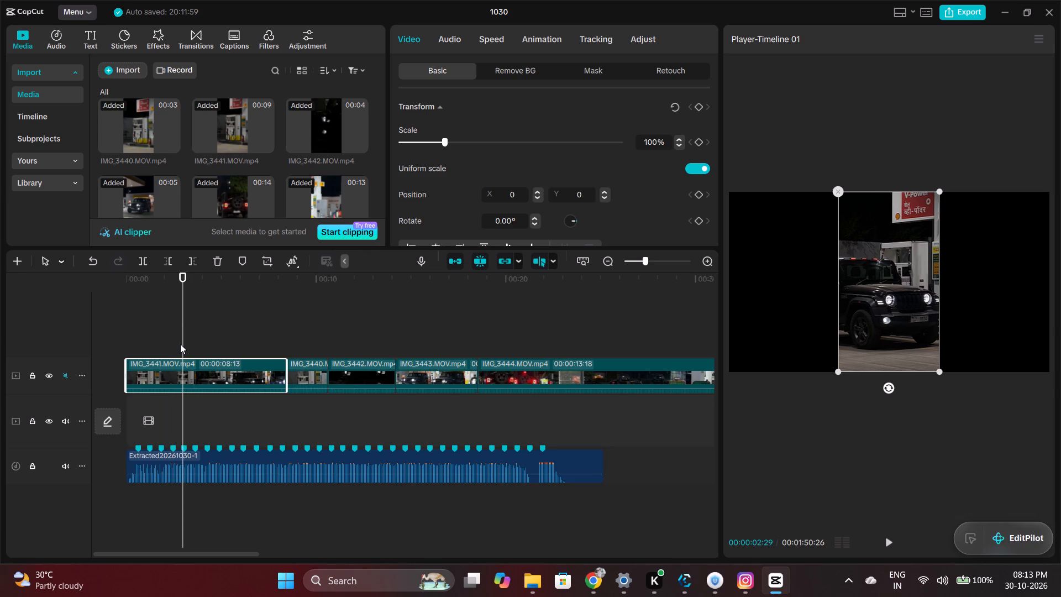
{"action": "key", "text": "Left"}
{"action": "key", "text": "Left"}
{"action": "key", "text": "Left"}
{"action": "key", "text": "Left"}
{"action": "key", "text": "Left"}
{"action": "key", "text": "Left"}
{"action": "key", "text": "Left"}
{"action": "key", "text": "Left"}
{"action": "key", "text": "Left"}
{"action": "key", "text": "Left"}
{"action": "key", "text": "Left"}
{"action": "key", "text": "Left"}
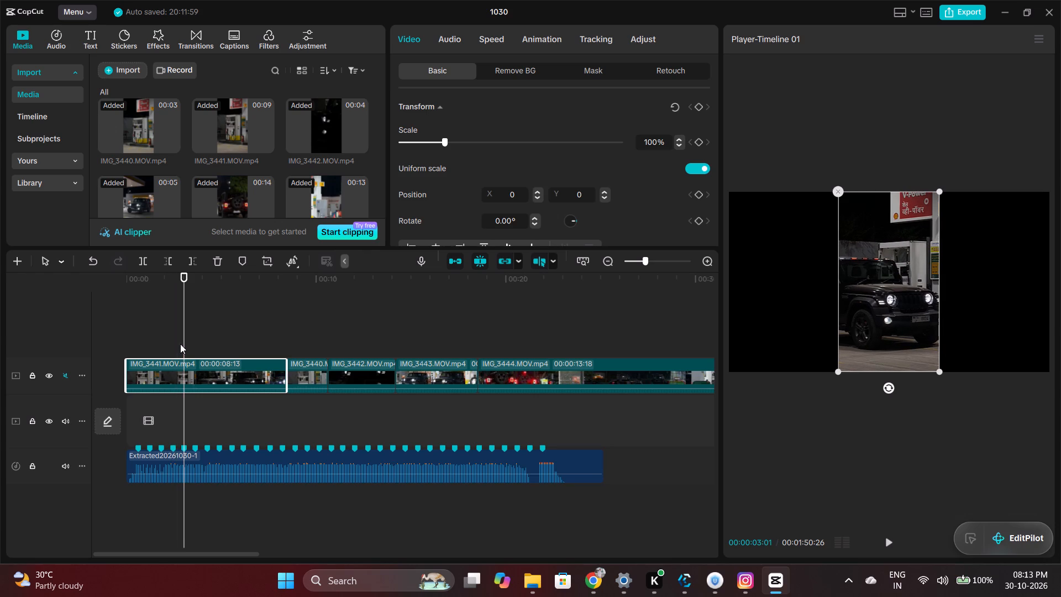
{"action": "key", "text": "Left"}
{"action": "key", "text": "Left"}
{"action": "key", "text": "Left"}
{"action": "key", "text": "Left"}
{"action": "key", "text": "Left"}
{"action": "key", "text": "Left"}
{"action": "key", "text": "Left"}
{"action": "key", "text": "Left"}
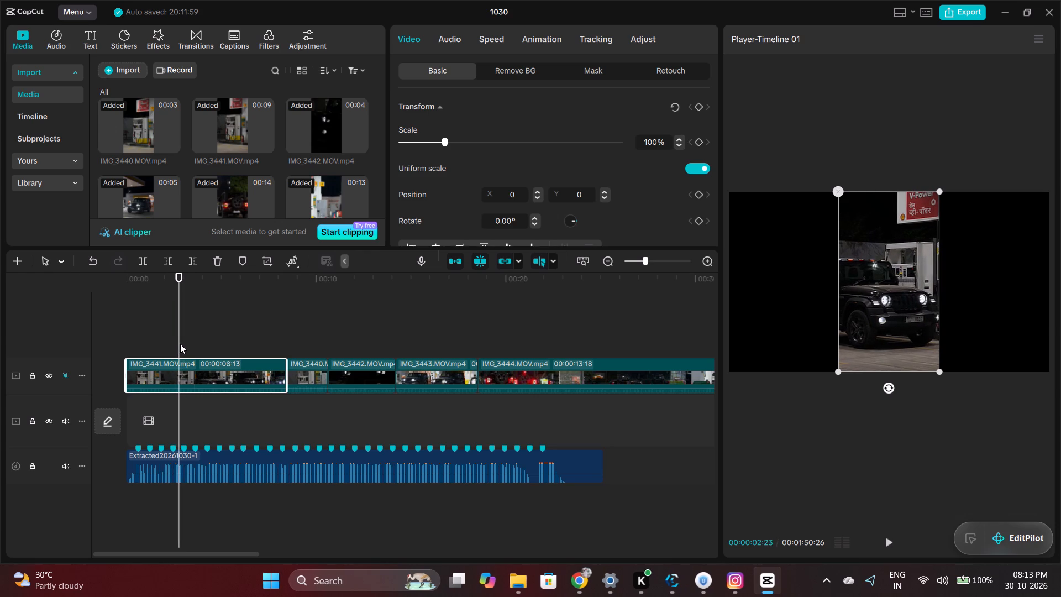
{"action": "key", "text": "Left"}
{"action": "key", "text": "Left"}
{"action": "key", "text": "Left"}
{"action": "key", "text": "Left"}
{"action": "key", "text": "Left"}
{"action": "key", "text": "Left"}
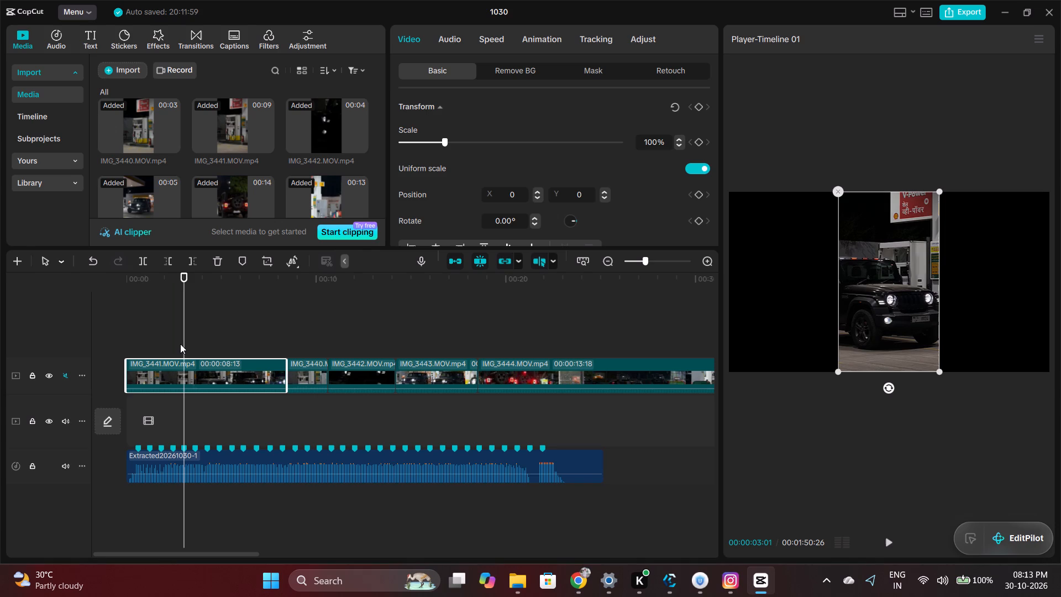
Turn off the timeline's preview axis.
{"action": "left_click", "coordinate": [545, 263]}
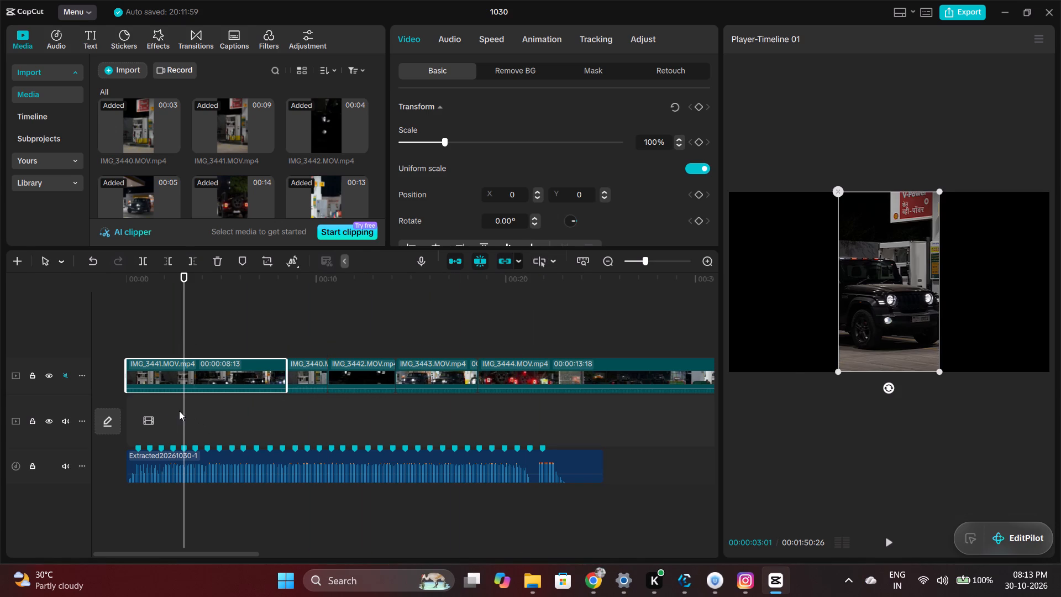
Play on from 00:00:03:01, then return to that beat marker and step back through the frames before it.
{"action": "key", "text": "space"}
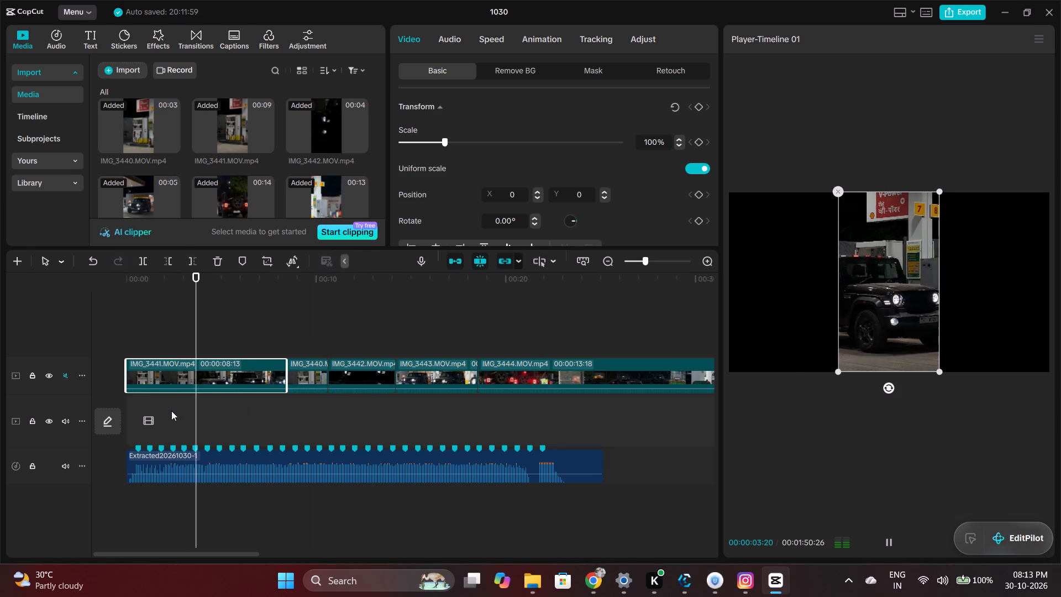
{"action": "key", "text": "space"}
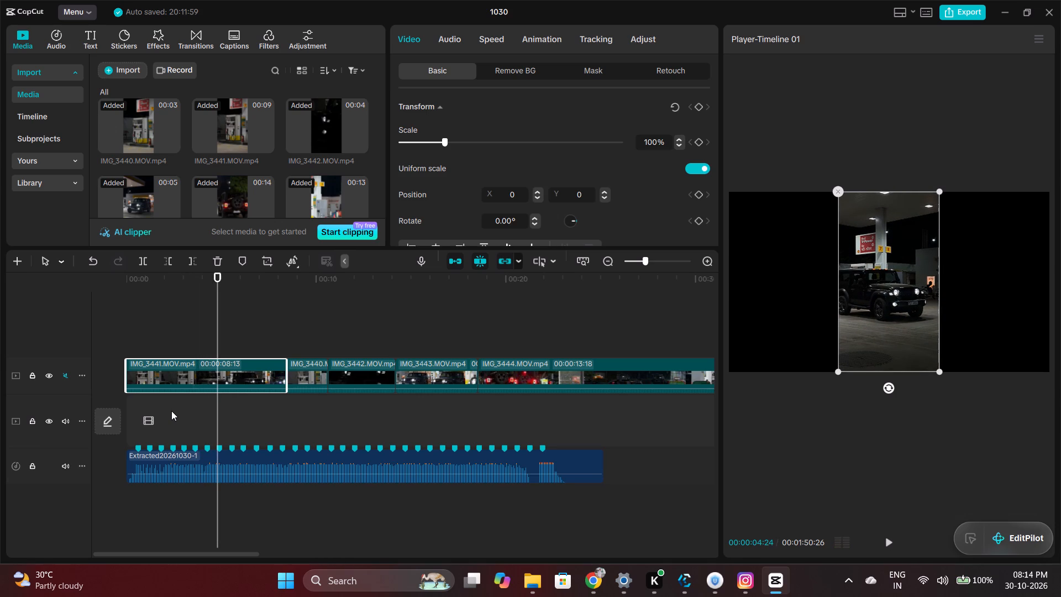
{"action": "left_click", "coordinate": [186, 447]}
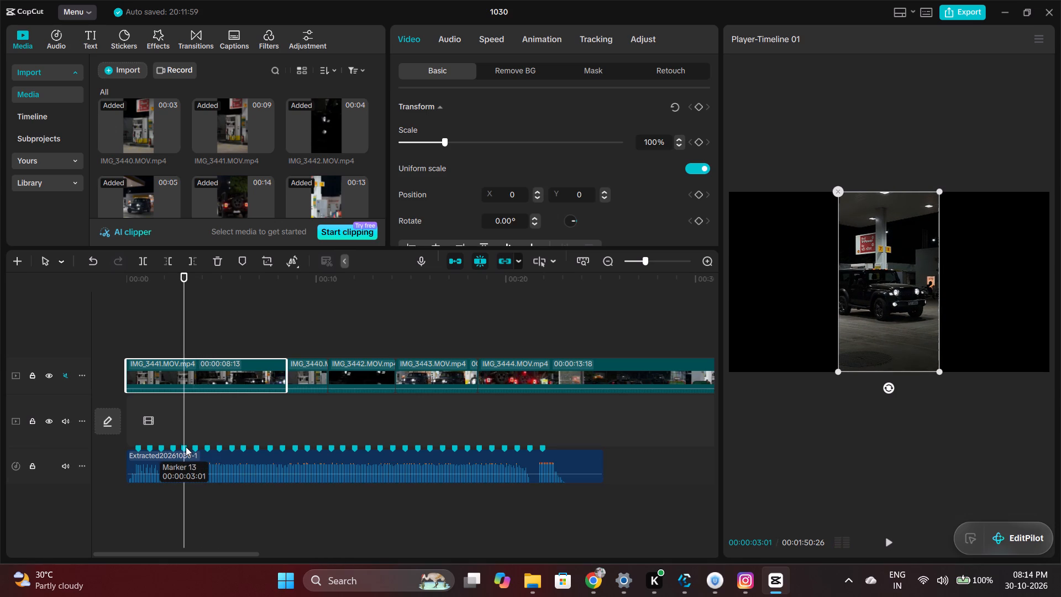
{"action": "key", "text": "Left"}
{"action": "key", "text": "Left"}
{"action": "key", "text": "Left"}
{"action": "key", "text": "Left"}
{"action": "key", "text": "Left"}
{"action": "key", "text": "Left"}
{"action": "key", "text": "Left"}
{"action": "key", "text": "Left"}
{"action": "key", "text": "Left"}
{"action": "key", "text": "Left"}
{"action": "key", "text": "Left"}
{"action": "key", "text": "Left"}
{"action": "key", "text": "Left"}
{"action": "key", "text": "Left"}
{"action": "key", "text": "Left"}
{"action": "key", "text": "Left"}
{"action": "key", "text": "Left"}
{"action": "key", "text": "Left"}
{"action": "key", "text": "Left"}
{"action": "key", "text": "Left"}
{"action": "key", "text": "Left"}
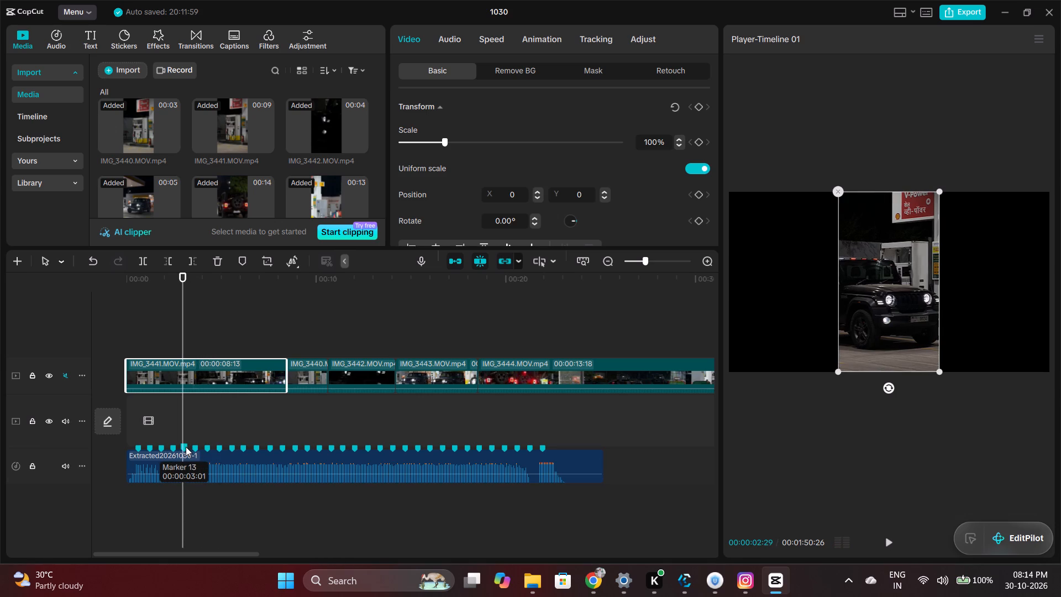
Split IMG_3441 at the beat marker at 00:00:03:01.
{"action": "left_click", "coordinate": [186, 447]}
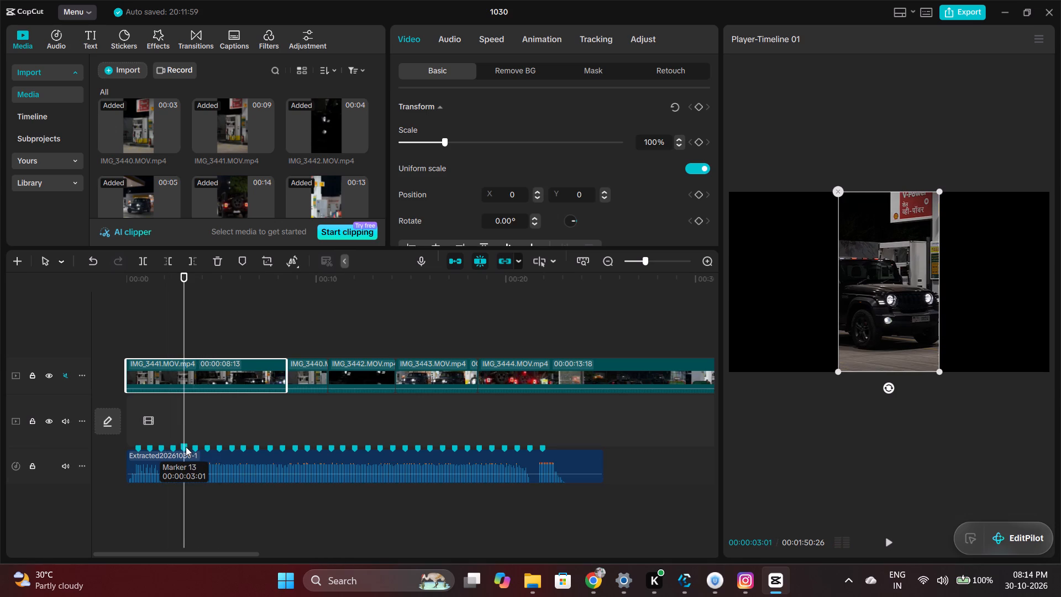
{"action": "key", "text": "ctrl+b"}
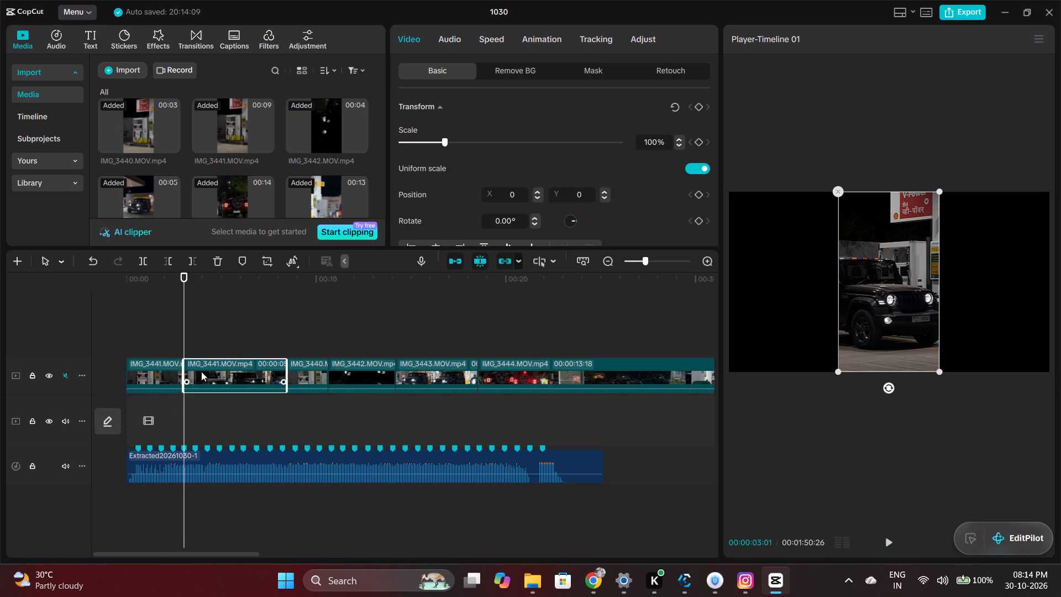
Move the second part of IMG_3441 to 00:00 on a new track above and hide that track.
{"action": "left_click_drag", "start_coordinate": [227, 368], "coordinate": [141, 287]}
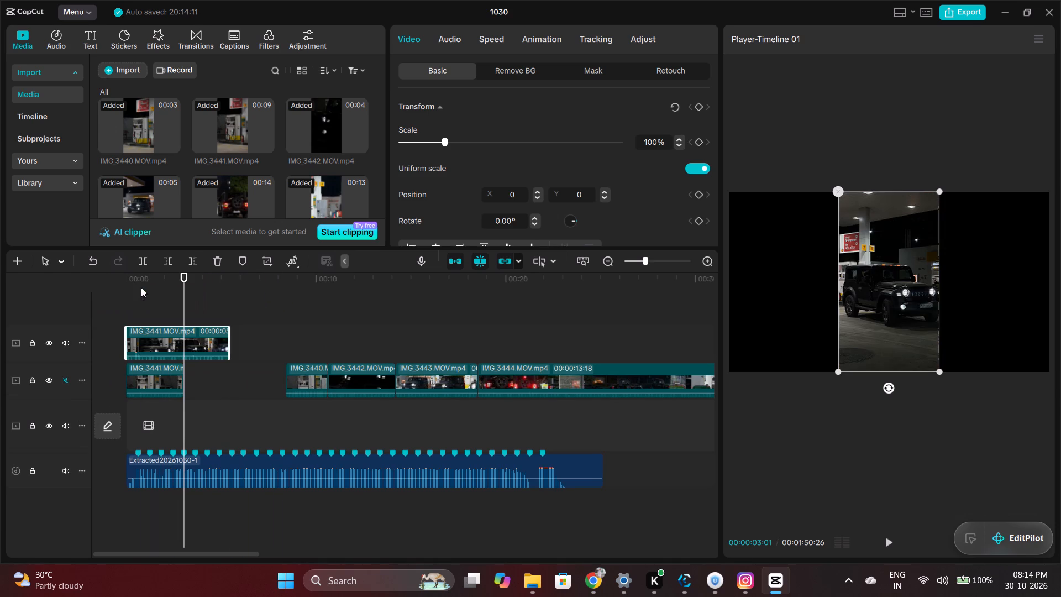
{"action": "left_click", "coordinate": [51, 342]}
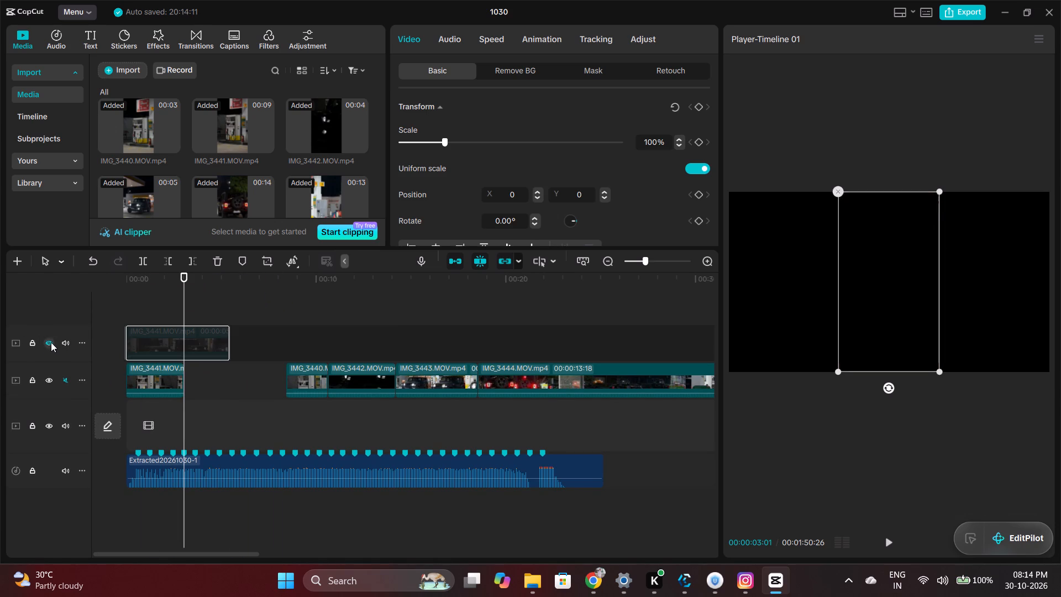
Play the audio past the cut to check the beats, then place the playhead on the marker at 00:00:04:08.
{"action": "left_click", "coordinate": [133, 304]}
{"action": "left_click_drag", "start_coordinate": [133, 304], "coordinate": [121, 310]}
{"action": "key", "text": "space"}
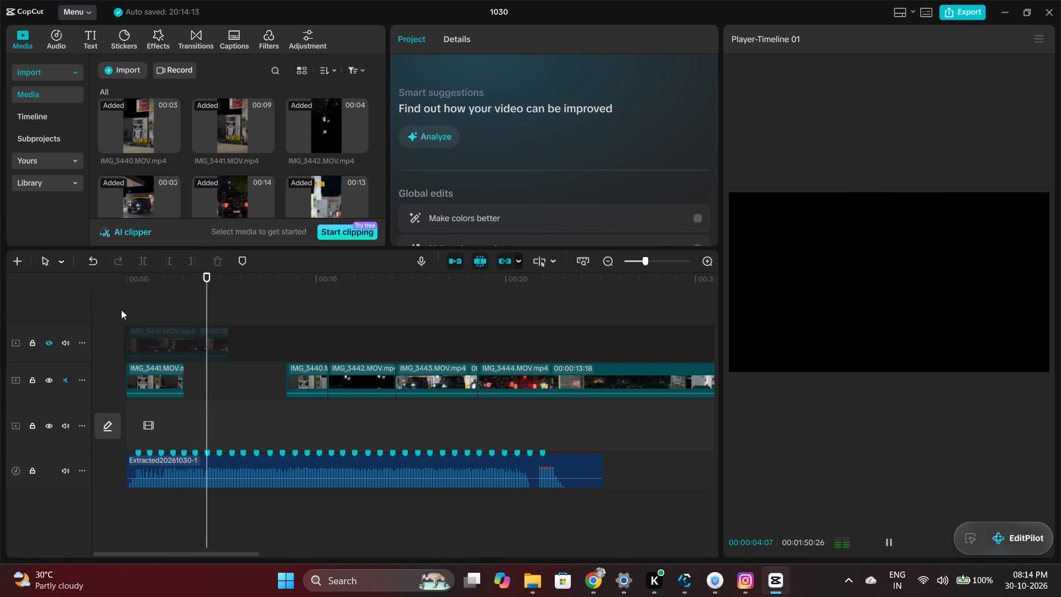
{"action": "key", "text": "space"}
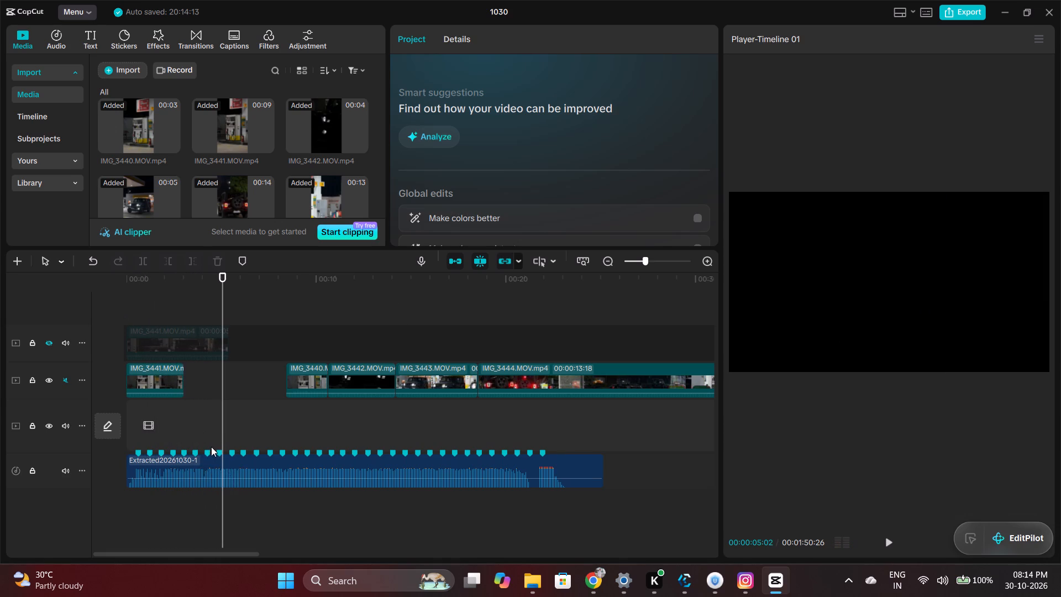
{"action": "left_click", "coordinate": [208, 450]}
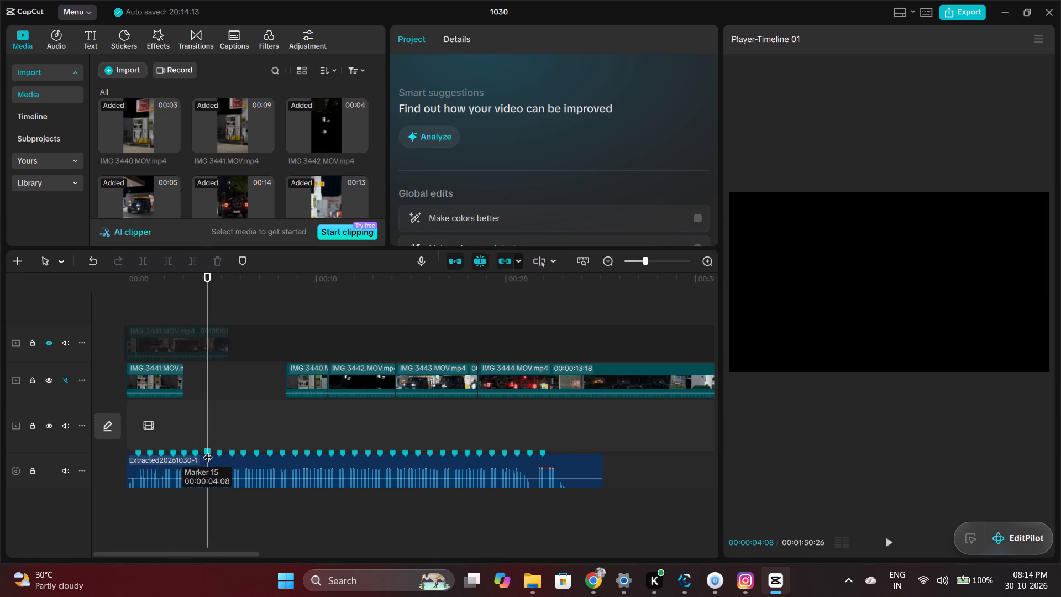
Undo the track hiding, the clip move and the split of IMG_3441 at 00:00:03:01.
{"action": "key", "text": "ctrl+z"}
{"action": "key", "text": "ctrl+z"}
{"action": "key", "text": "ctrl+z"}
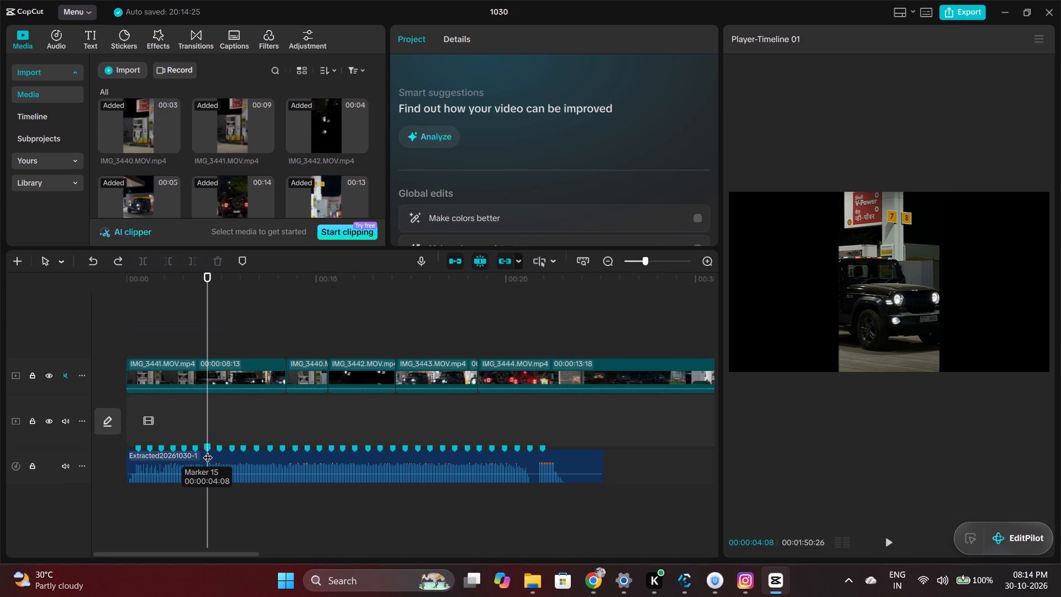
Split IMG_3441 at the beat marker at 00:00:04:08.
{"action": "left_click", "coordinate": [208, 366]}
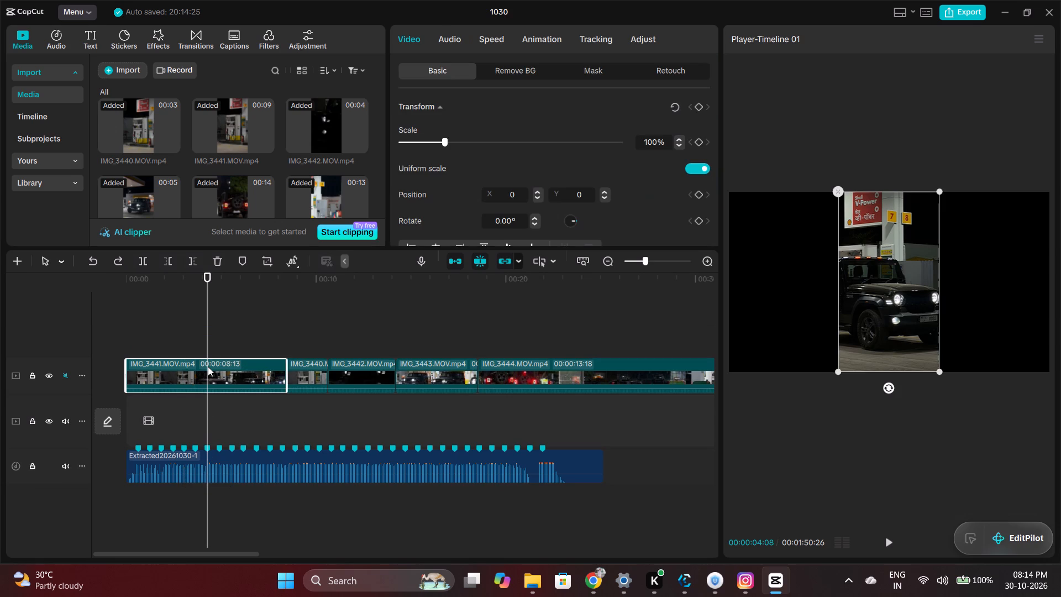
{"action": "key", "text": "ctrl+b"}
Move the second part of IMG_3441 to 00:00 on a new track above and hide that track.
{"action": "left_click_drag", "start_coordinate": [241, 374], "coordinate": [155, 319]}
{"action": "left_click", "coordinate": [50, 341]}
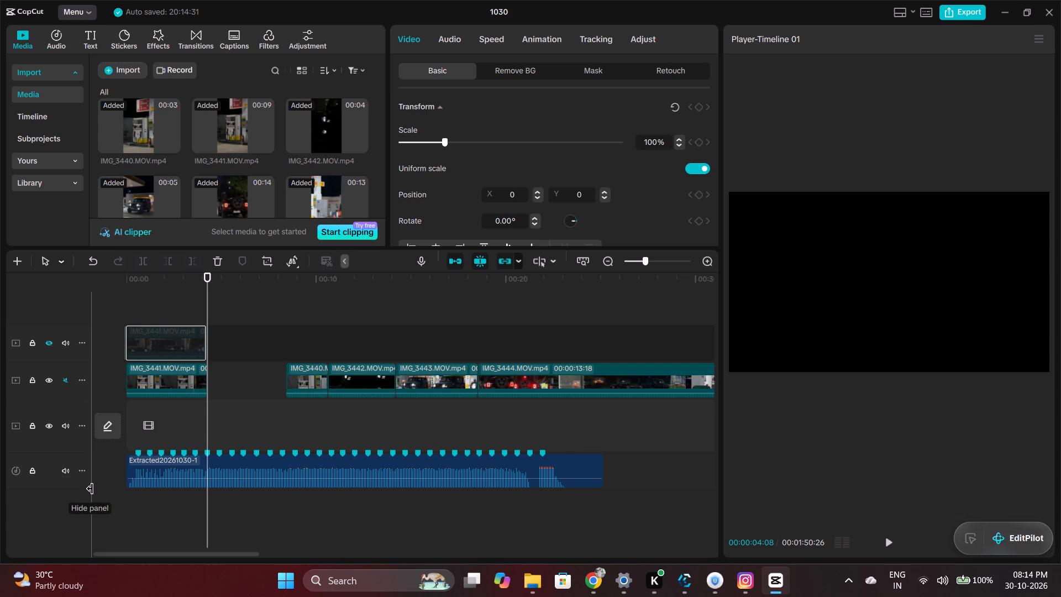
Play the audio through the gap after the first clip, then return the playhead to the cut at 00:00:04:08.
{"action": "key", "text": "space"}
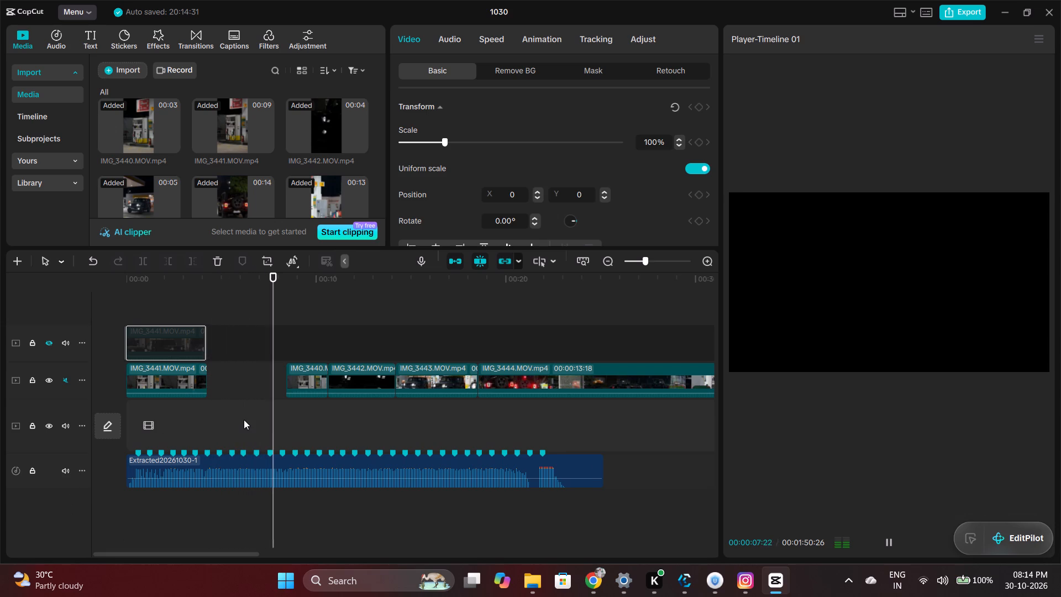
{"action": "key", "text": "Left"}
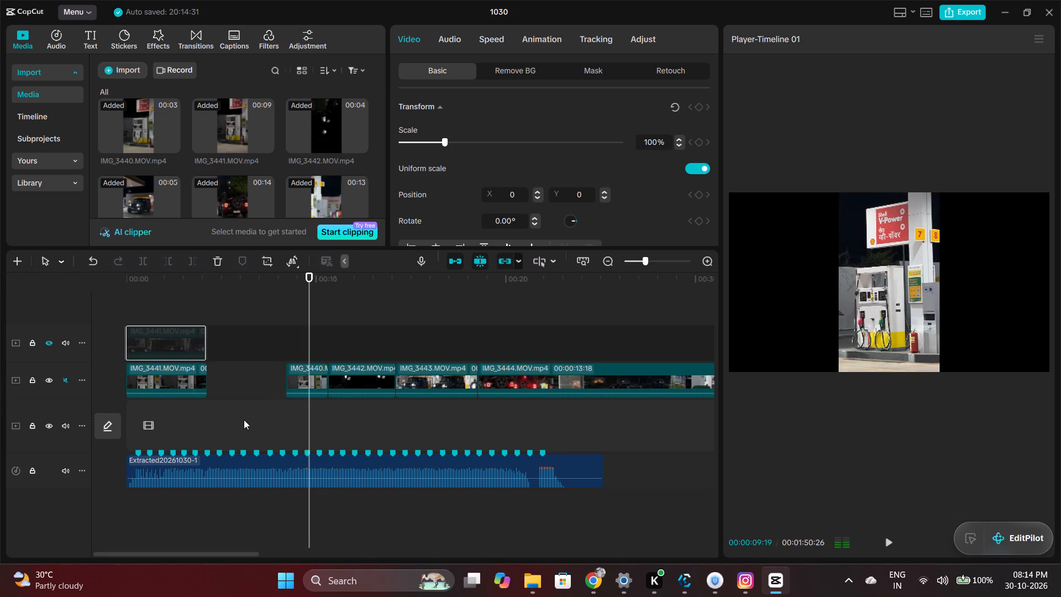
{"action": "key", "text": "Left"}
{"action": "key", "text": "Left"}
{"action": "key", "text": "Left"}
{"action": "key", "text": "Left"}
{"action": "key", "text": "Left"}
{"action": "key", "text": "Left"}
{"action": "key", "text": "Left"}
{"action": "key", "text": "Left"}
{"action": "key", "text": "Left"}
{"action": "key", "text": "Left"}
{"action": "key", "text": "Left"}
{"action": "key", "text": "Left"}
{"action": "key", "text": "Left"}
{"action": "key", "text": "Left"}
{"action": "key", "text": "Left"}
{"action": "key", "text": "Left"}
{"action": "key", "text": "Left"}
{"action": "key", "text": "Left"}
{"action": "key", "text": "Left"}
{"action": "key", "text": "Left"}
{"action": "key", "text": "Left"}
{"action": "key", "text": "Left"}
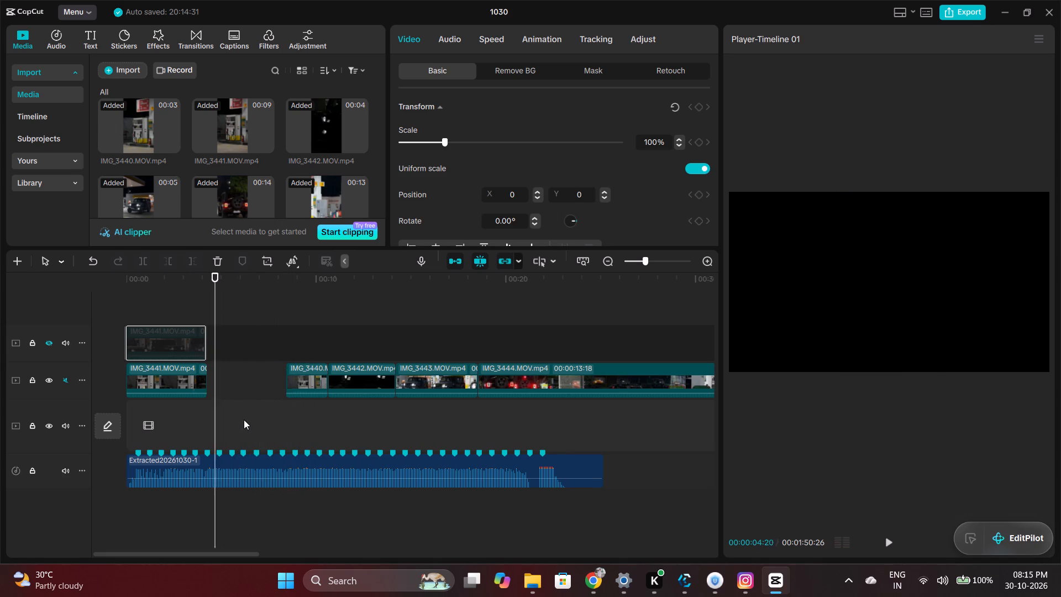
{"action": "key", "text": "Left"}
{"action": "key", "text": "Left"}
{"action": "key", "text": "Left"}
{"action": "key", "text": "Left"}
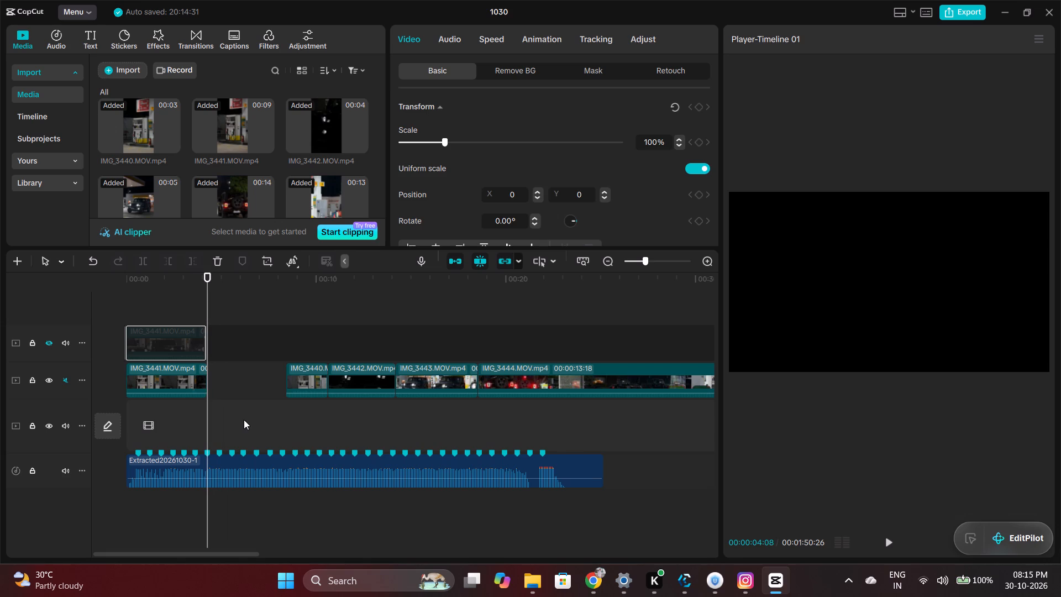
Play the extracted audio in short stretches from 00:00:04:08 and on to its end to check the beats.
{"action": "key", "text": "space"}
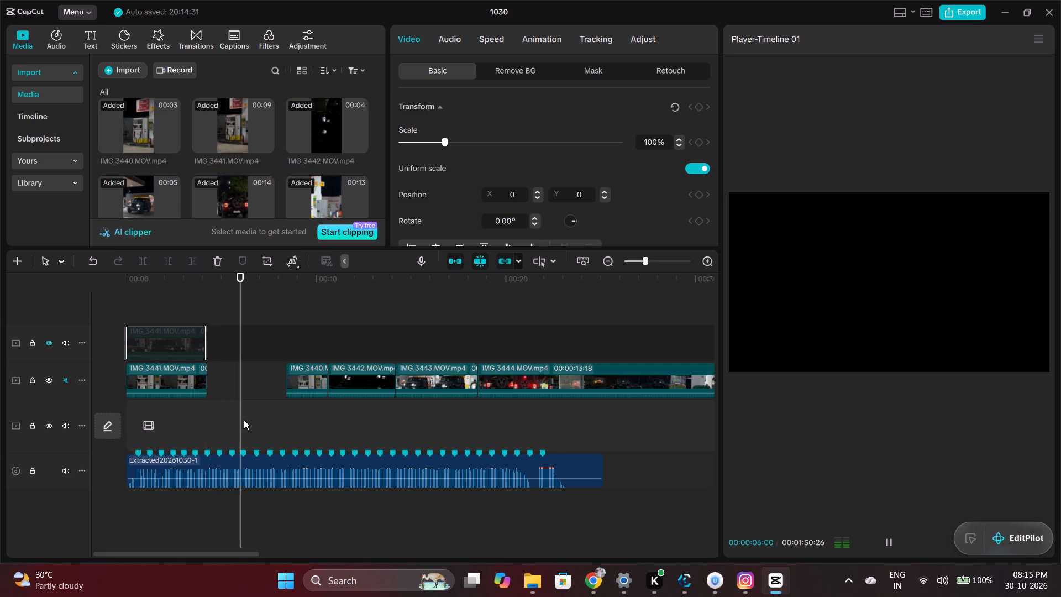
{"action": "key", "text": "space"}
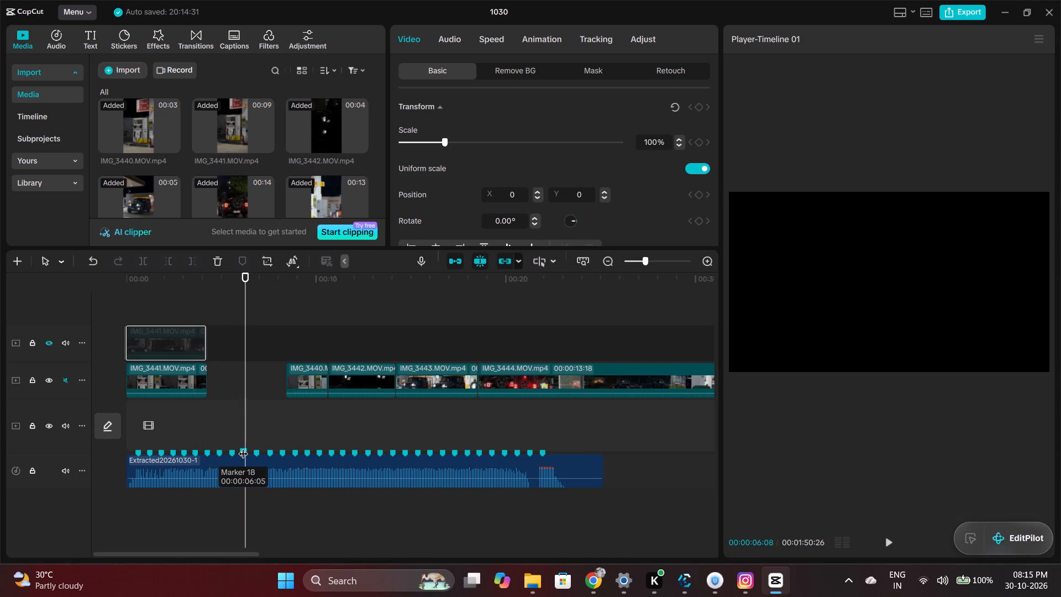
{"action": "key", "text": "space"}
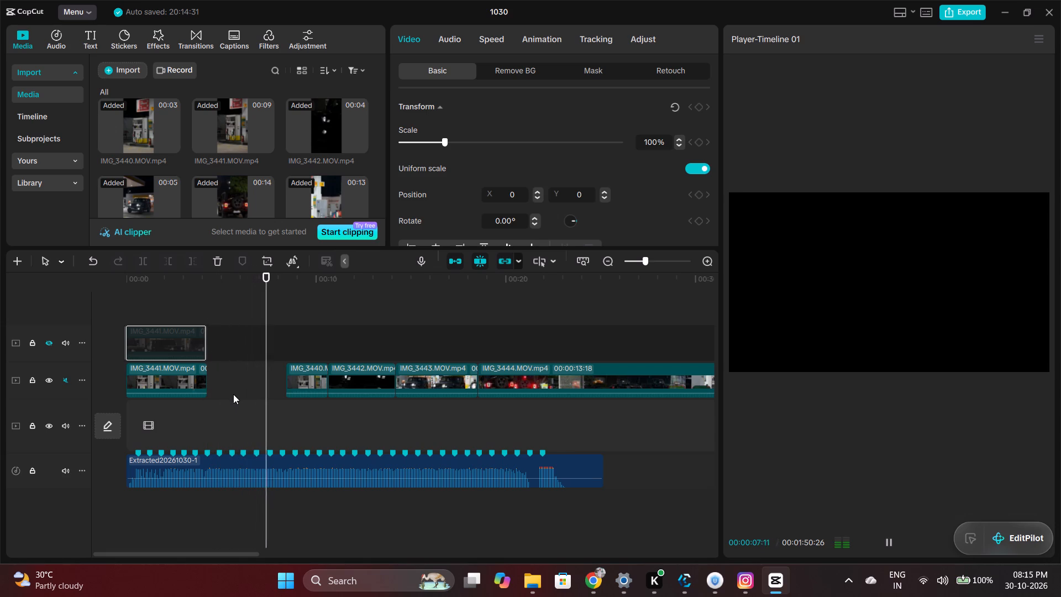
{"action": "key", "text": "space"}
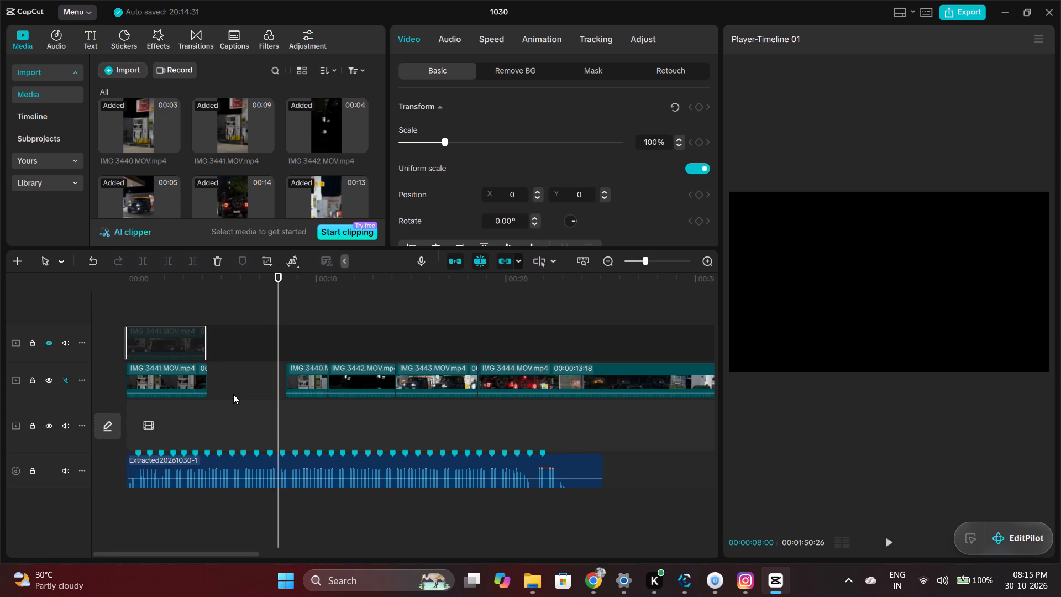
{"action": "key", "text": "space"}
{"action": "key", "text": "space"}
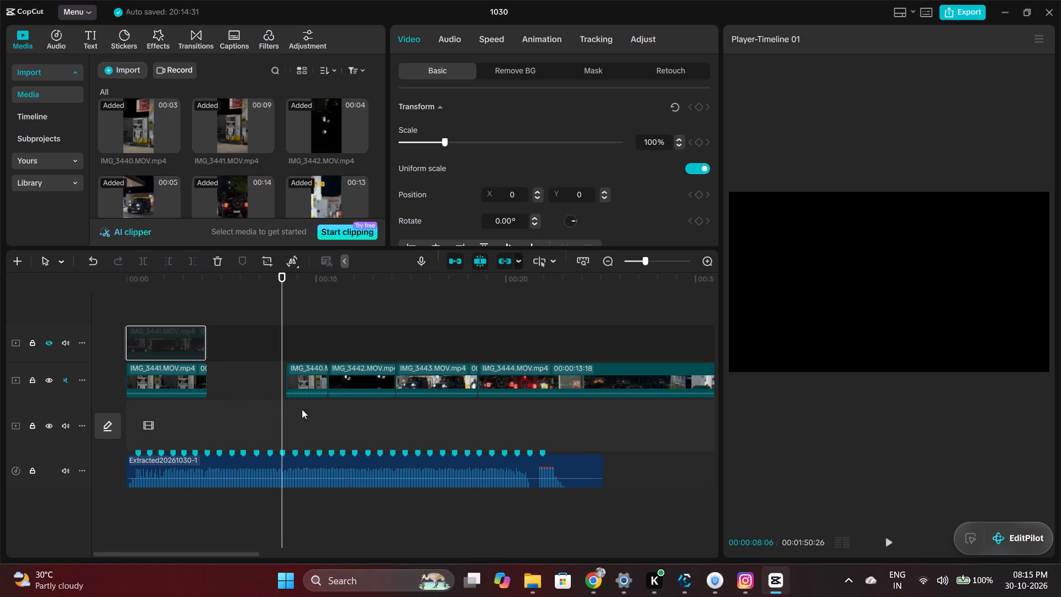
{"action": "key", "text": "space"}
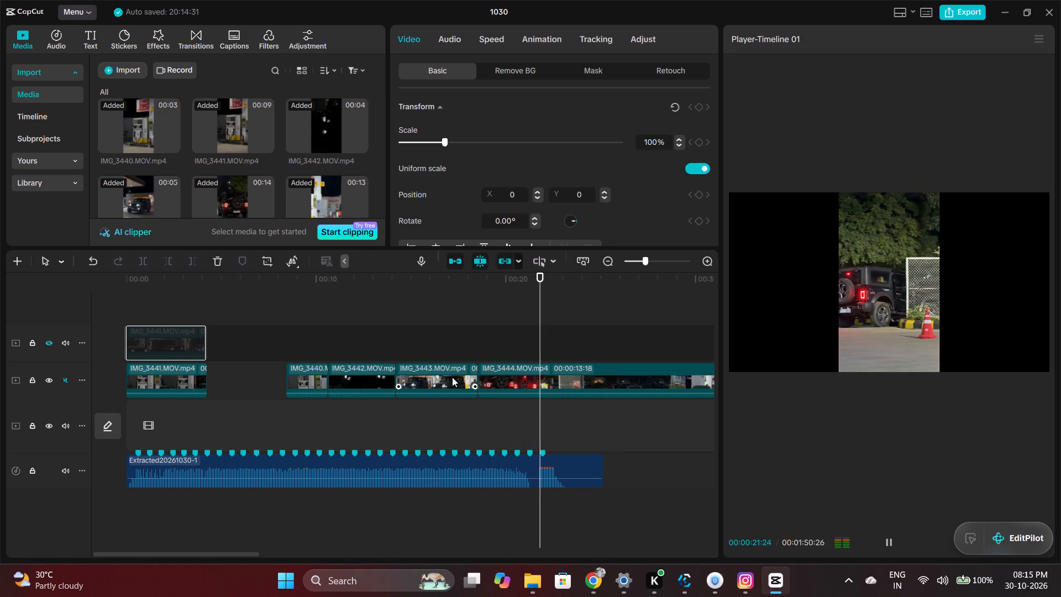
Split the extracted audio at the beat marker at 00:00:21:08 and delete the part after the cut.
{"action": "left_click", "coordinate": [526, 478]}
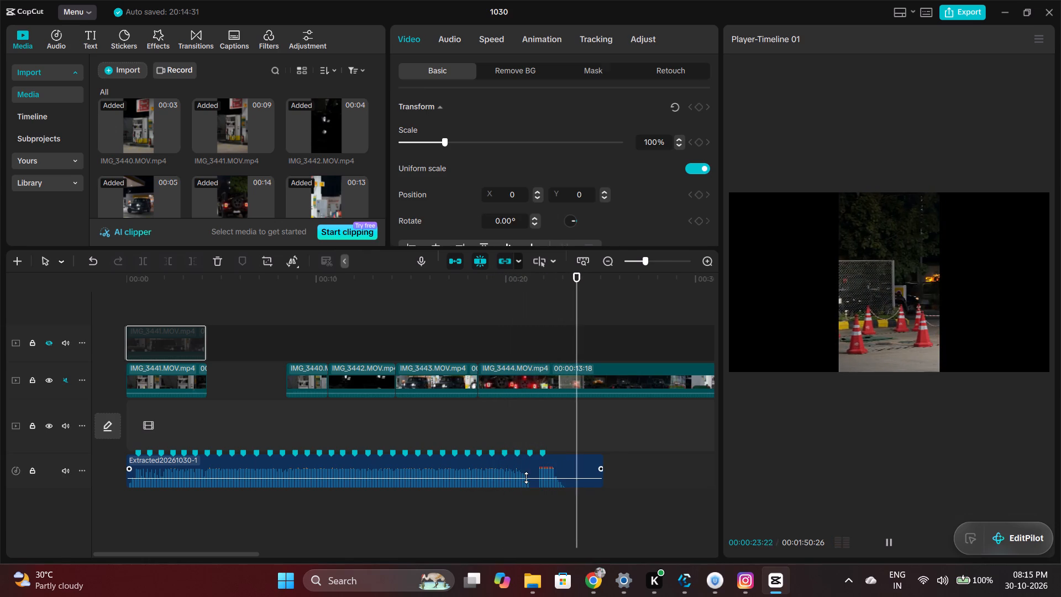
{"action": "left_click", "coordinate": [524, 489]}
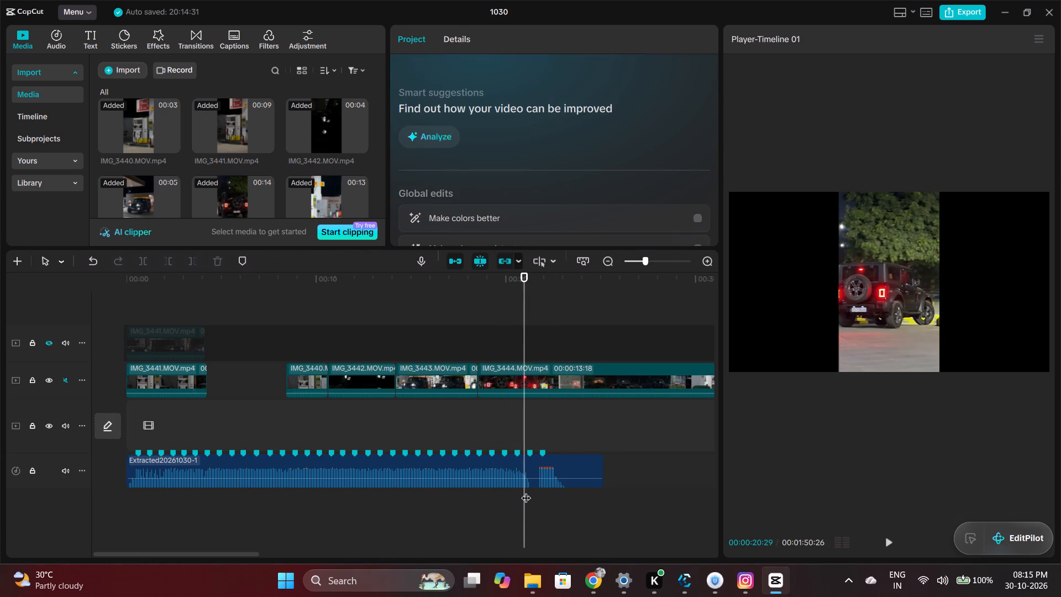
{"action": "left_click", "coordinate": [526, 491]}
{"action": "key", "text": "ctrl+b"}
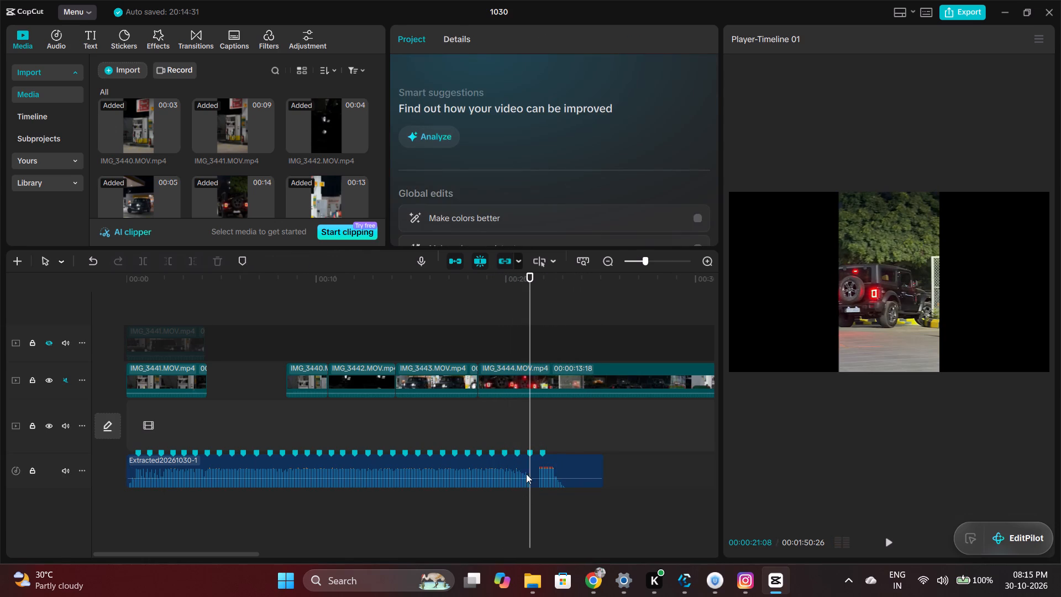
{"action": "left_click", "coordinate": [526, 473]}
{"action": "key", "text": "ctrl+b"}
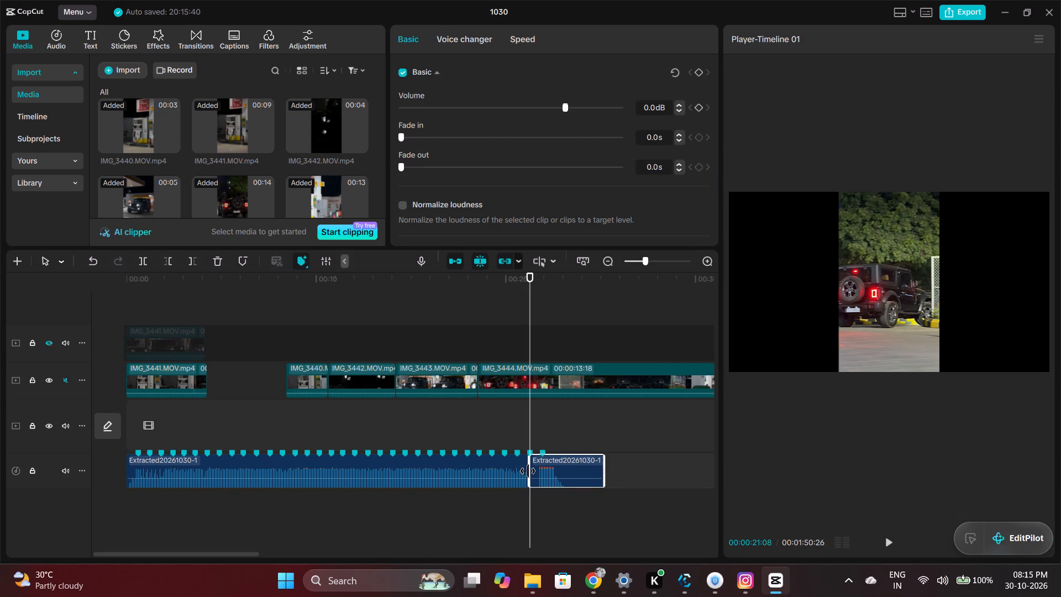
{"action": "key", "text": "BackSpace"}
Preview the later clips and move IMG_8402 to a new track above the main one, starting over the first IMG_3441 clip.
{"action": "key", "text": "space"}
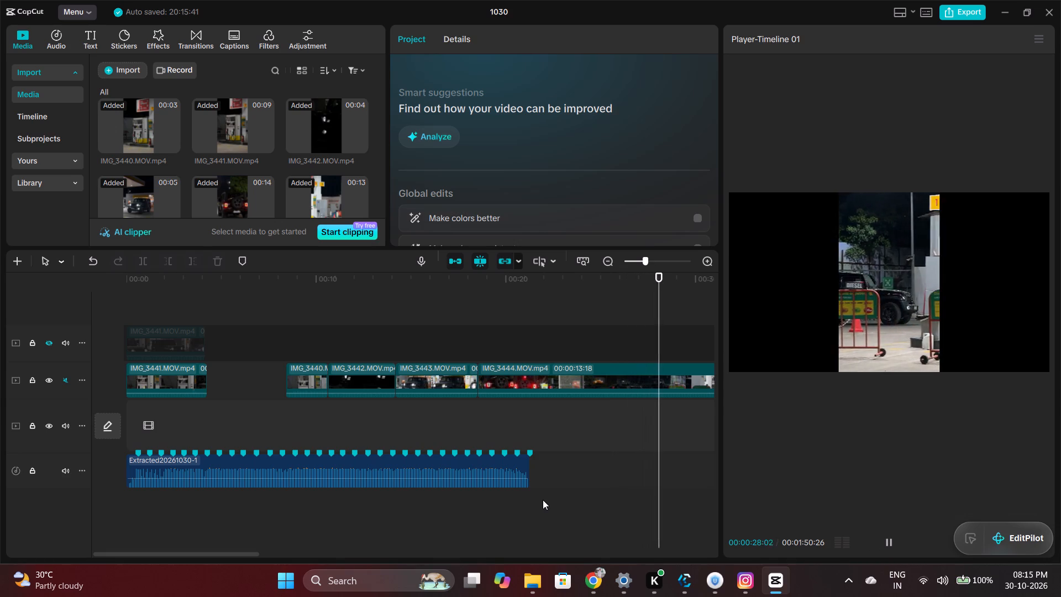
{"action": "left_click_drag", "start_coordinate": [209, 554], "coordinate": [213, 555]}
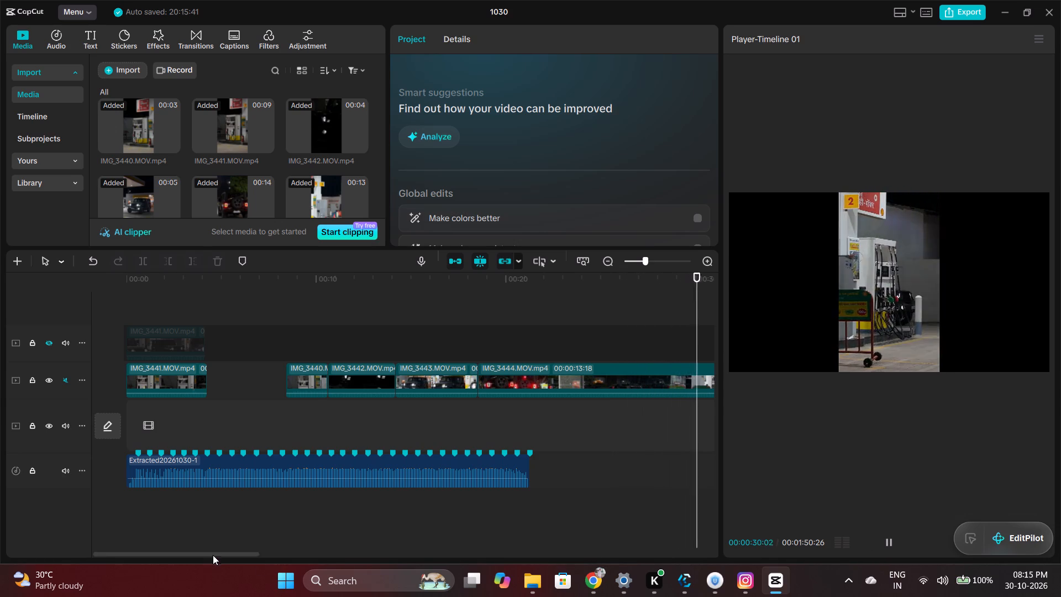
{"action": "left_click_drag", "start_coordinate": [213, 555], "coordinate": [316, 572]}
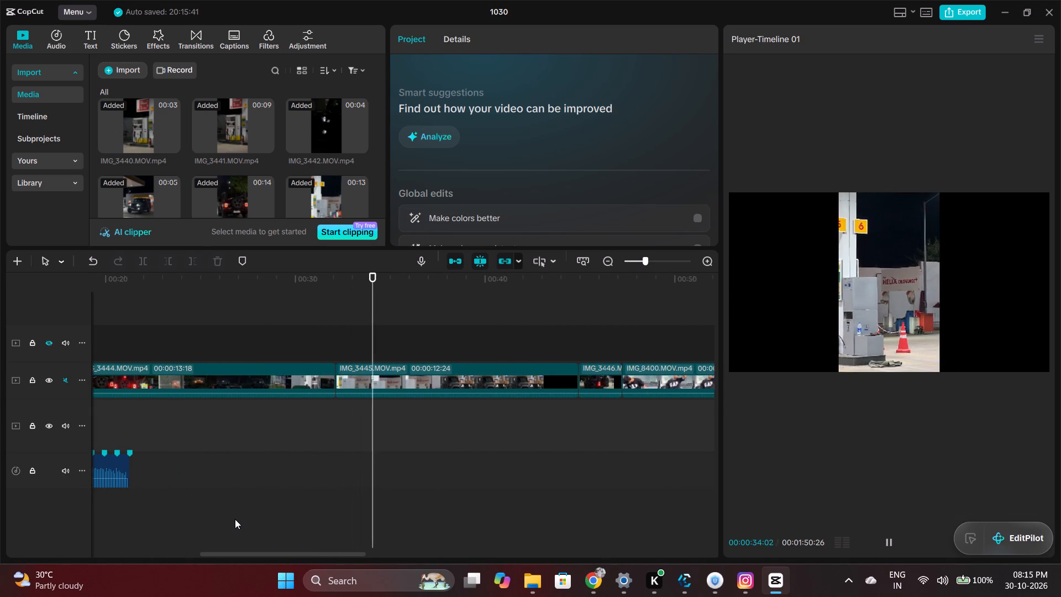
{"action": "left_click", "coordinate": [589, 412]}
{"action": "key", "text": "space"}
{"action": "key", "text": "space"}
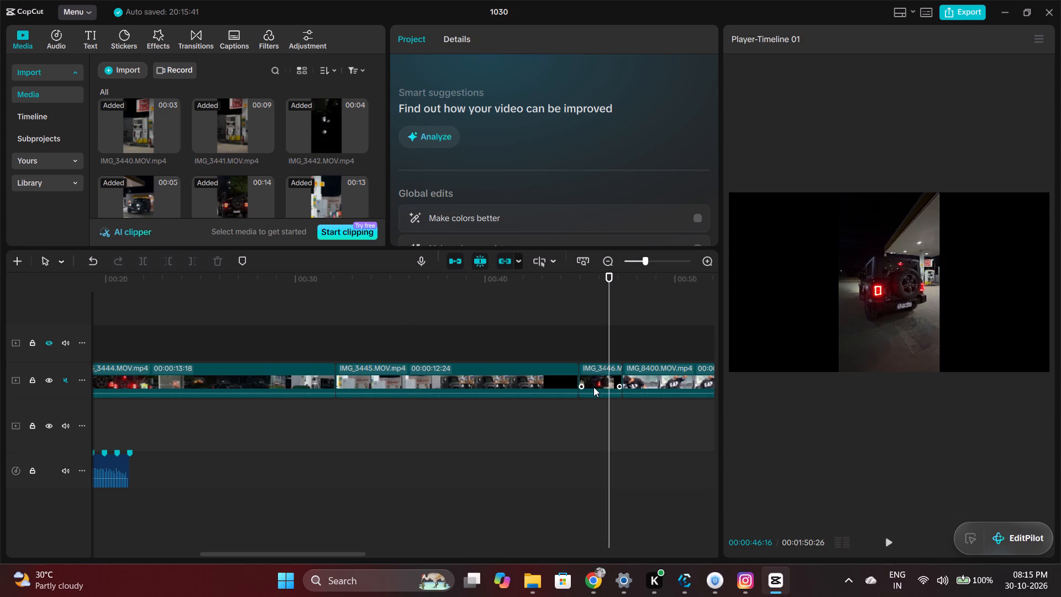
{"action": "key", "text": "space"}
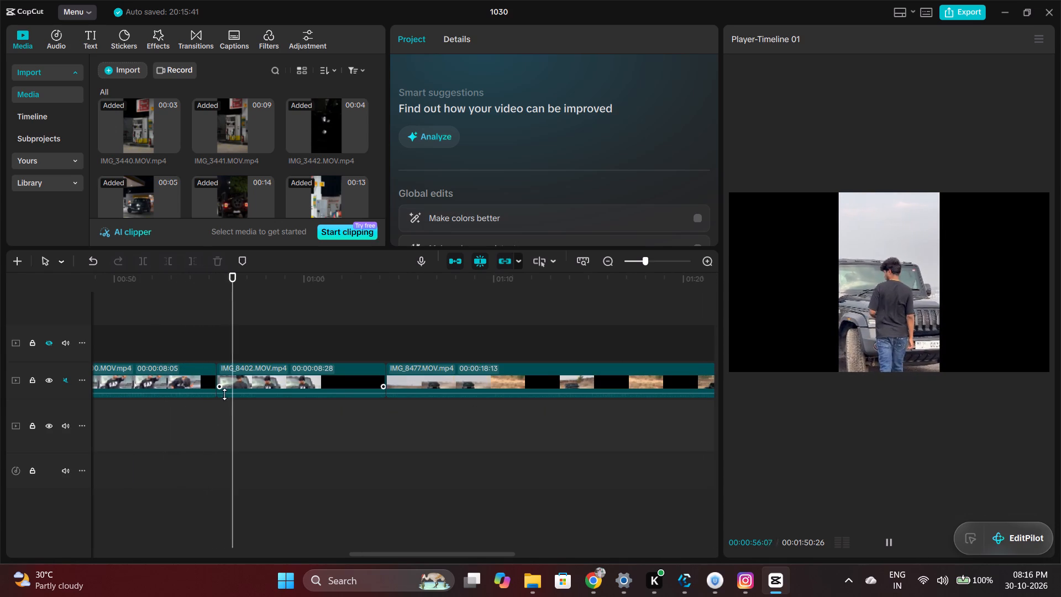
{"action": "left_click_drag", "start_coordinate": [280, 387], "coordinate": [90, 381]}
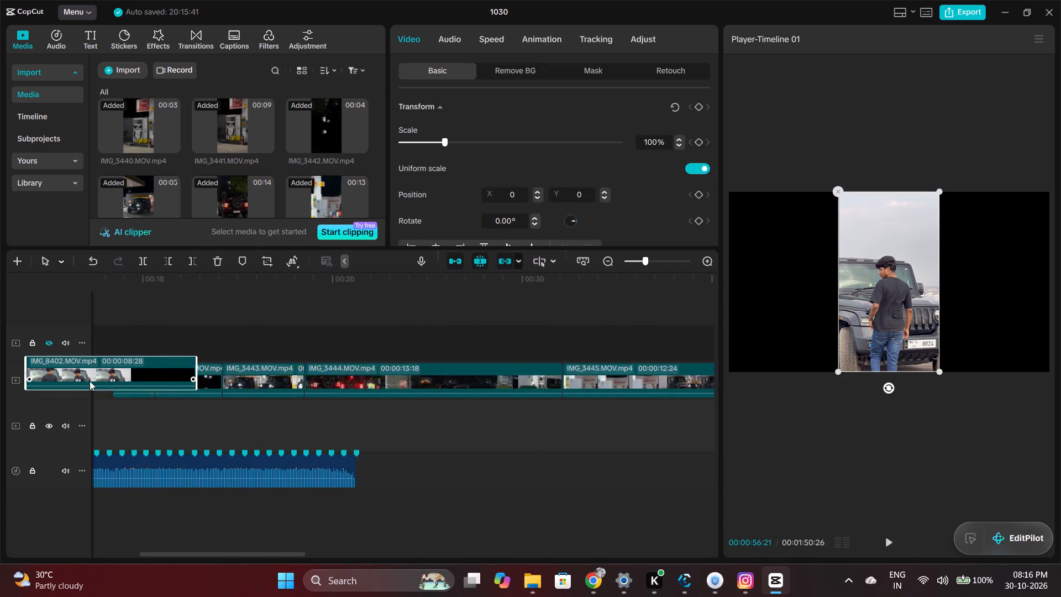
{"action": "left_click_drag", "start_coordinate": [90, 381], "coordinate": [234, 392]}
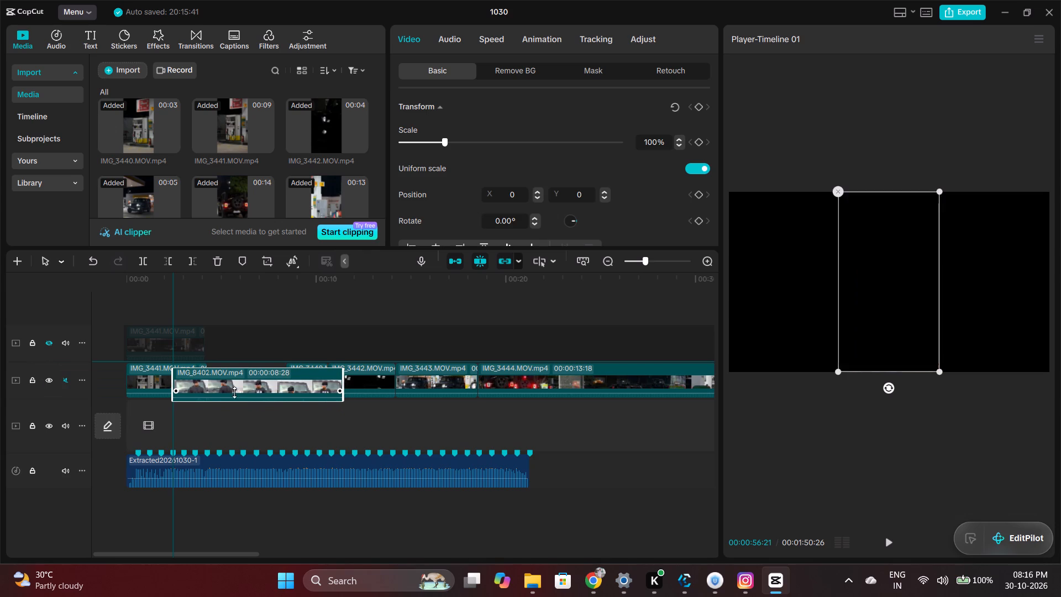
Move IMG_3440, IMG_3442 and IMG_3443 from the main track up to the hidden track.
{"action": "left_click_drag", "start_coordinate": [314, 420], "coordinate": [507, 362]}
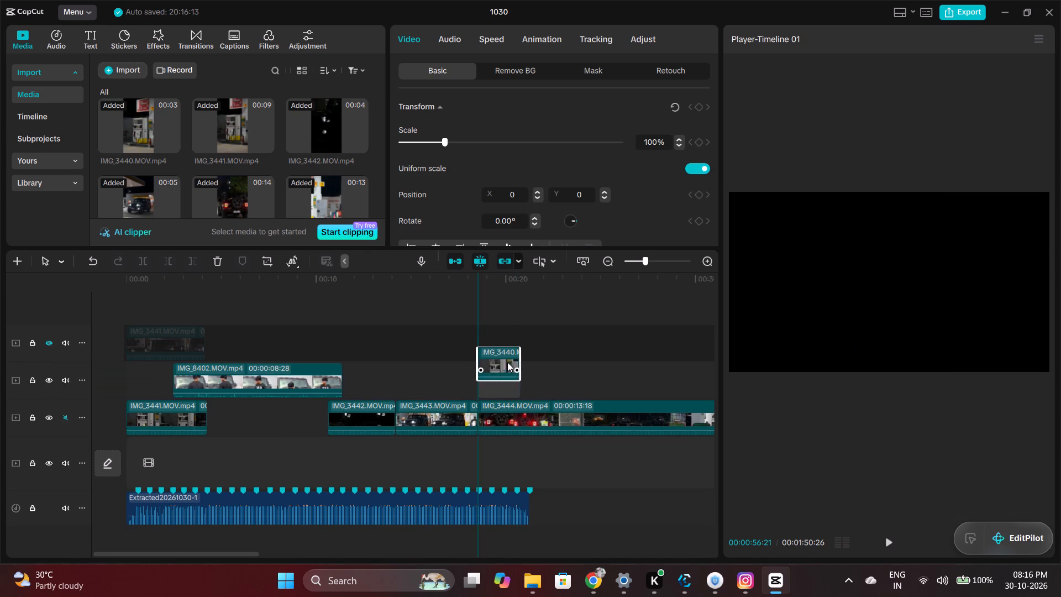
{"action": "left_click_drag", "start_coordinate": [507, 362], "coordinate": [510, 350]}
{"action": "left_click_drag", "start_coordinate": [349, 420], "coordinate": [554, 357]}
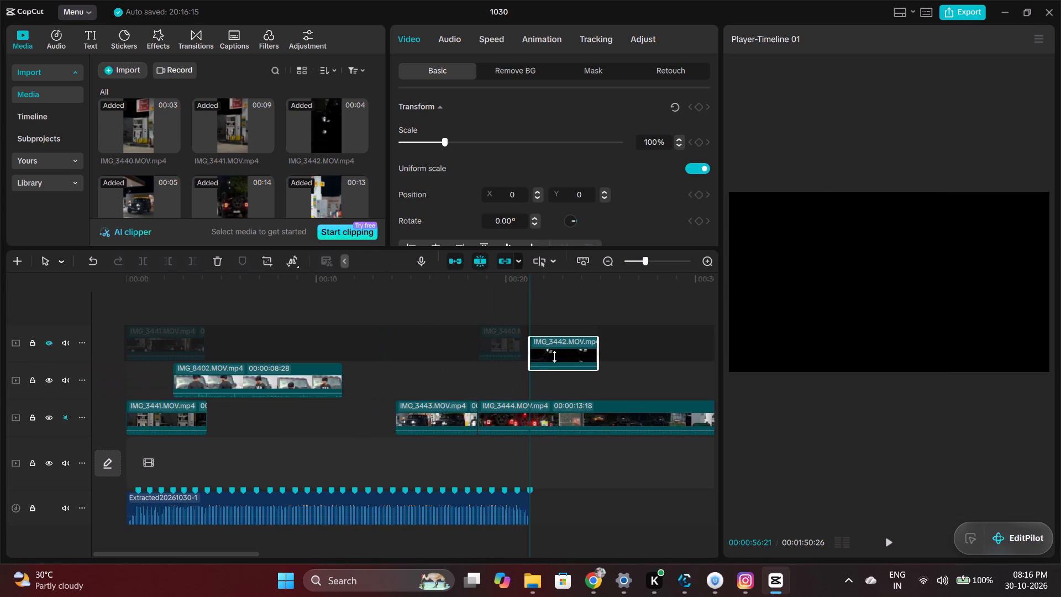
{"action": "left_click_drag", "start_coordinate": [434, 421], "coordinate": [425, 343]}
Place IMG_8402 on the main track directly after the first IMG_3441 clip at 00:00:04:08.
{"action": "left_click_drag", "start_coordinate": [280, 376], "coordinate": [285, 391]}
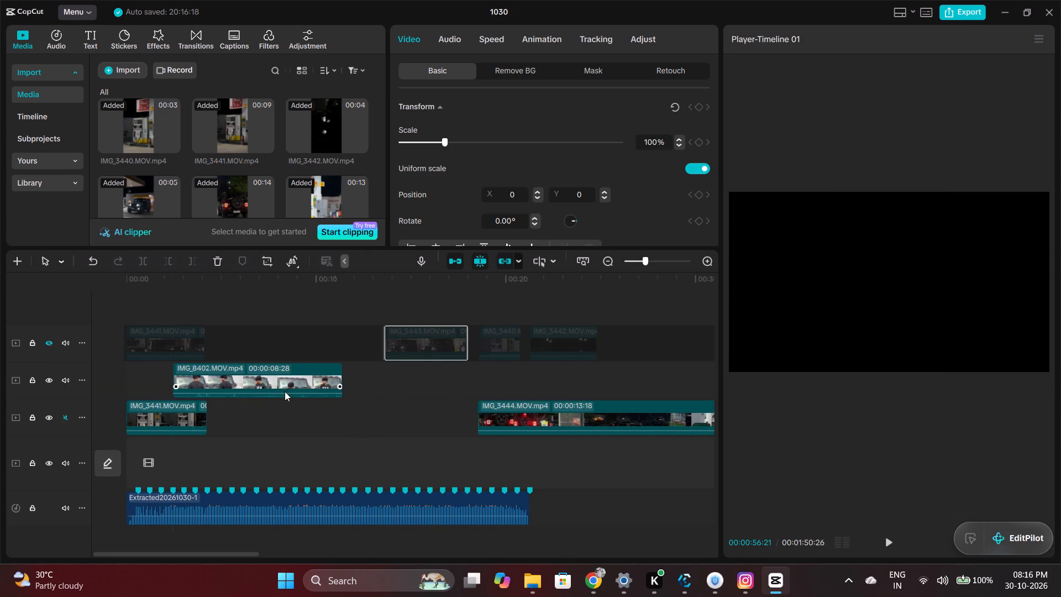
{"action": "left_click_drag", "start_coordinate": [285, 391], "coordinate": [313, 427]}
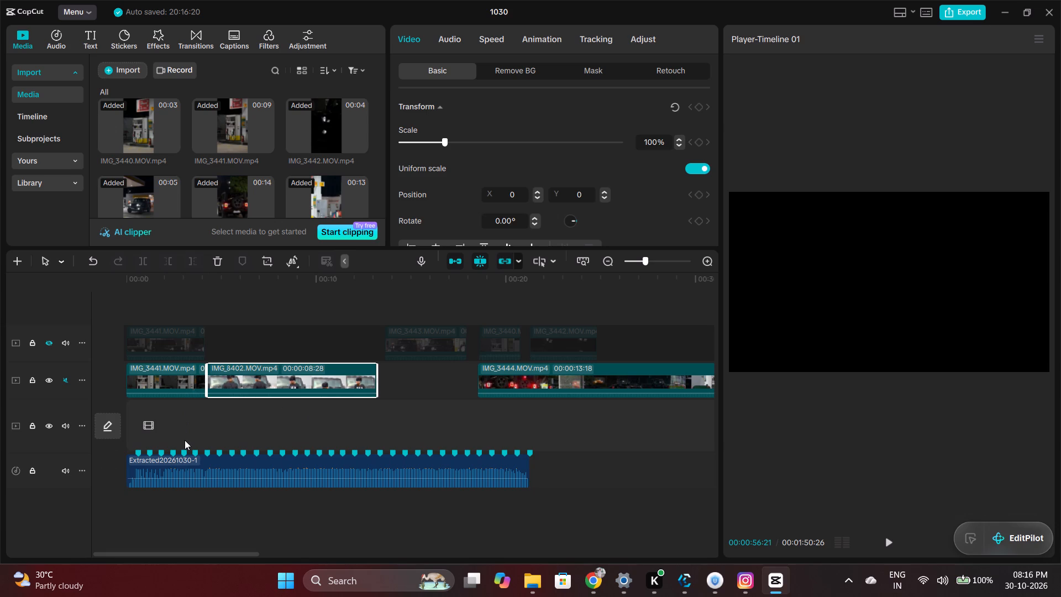
Play the edit from the start of the timeline to review the first two clips with the audio.
{"action": "left_click", "coordinate": [148, 407]}
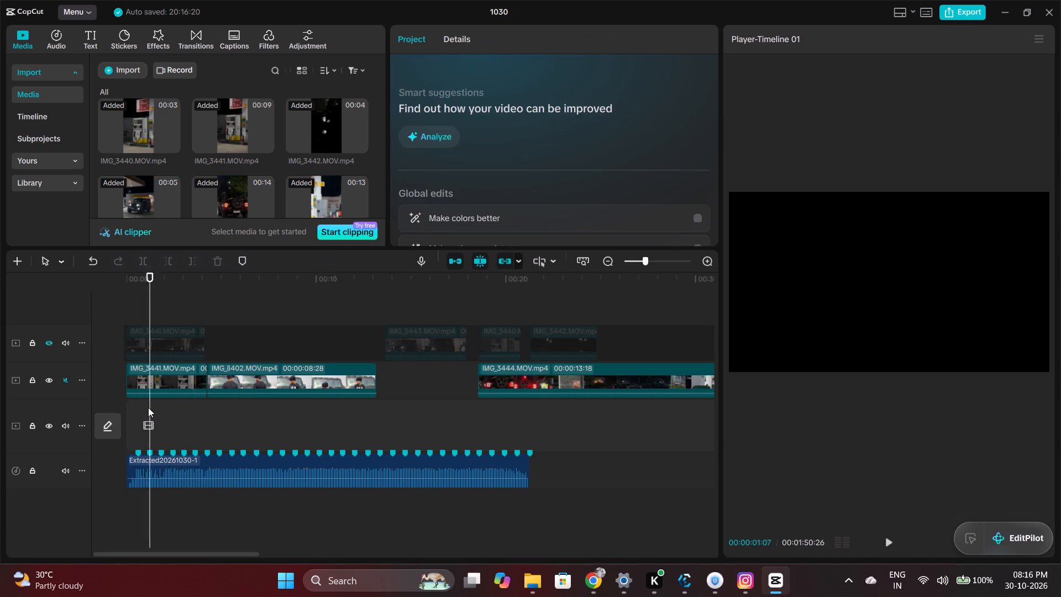
{"action": "left_click_drag", "start_coordinate": [148, 407], "coordinate": [122, 415]}
{"action": "key", "text": "space"}
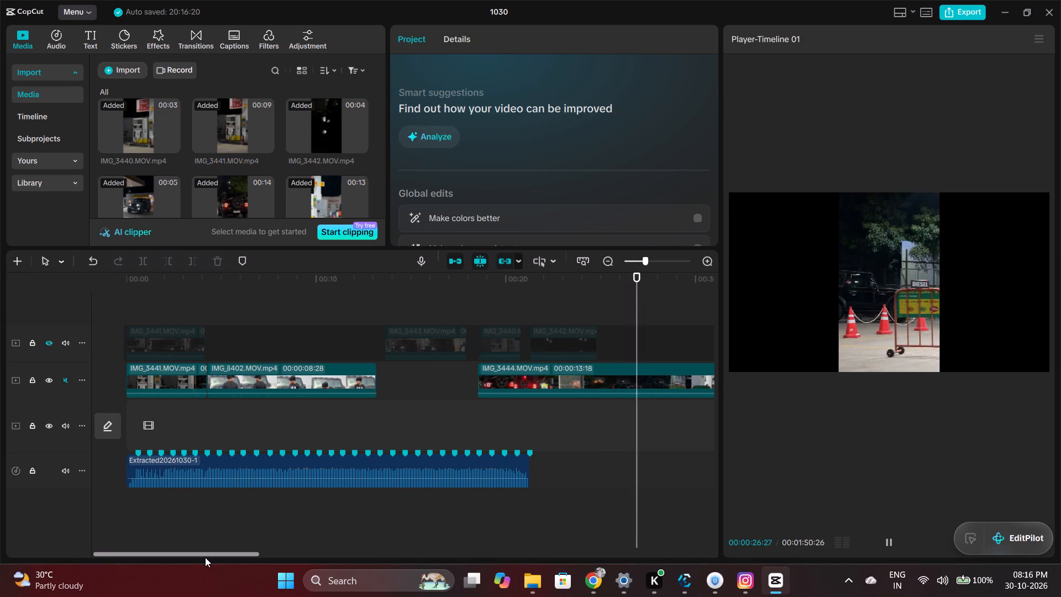
Preview IMG_8400 and IMG_8477, and move IMG_8477 on the main track so it starts directly after IMG_8400.
{"action": "left_click_drag", "start_coordinate": [207, 554], "coordinate": [490, 585], "text": "ctrl"}
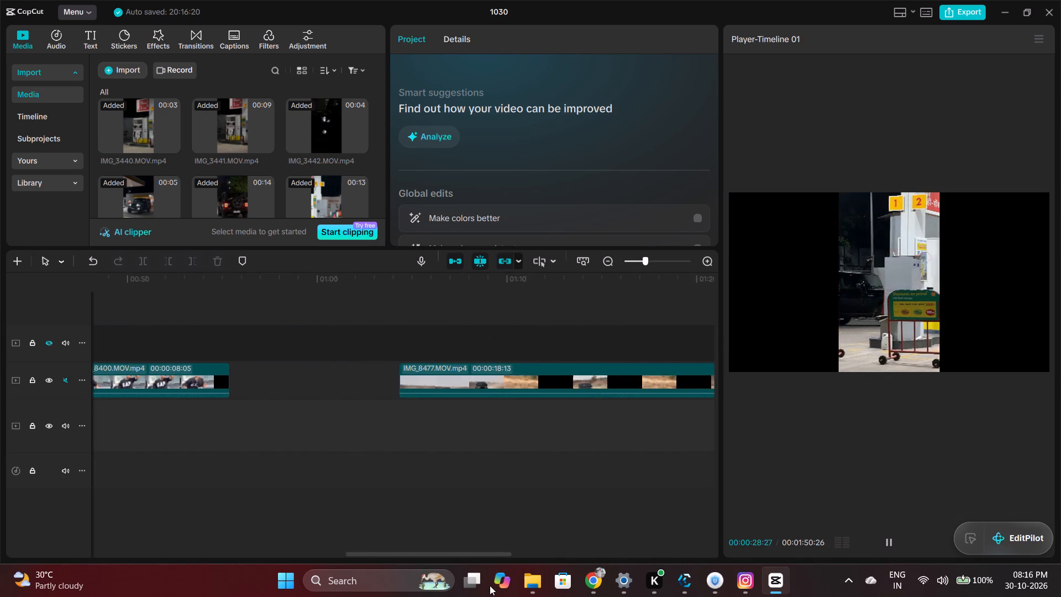
{"action": "left_click_drag", "start_coordinate": [490, 585], "coordinate": [433, 586], "text": "ctrl"}
{"action": "left_click", "coordinate": [240, 411], "text": "ctrl"}
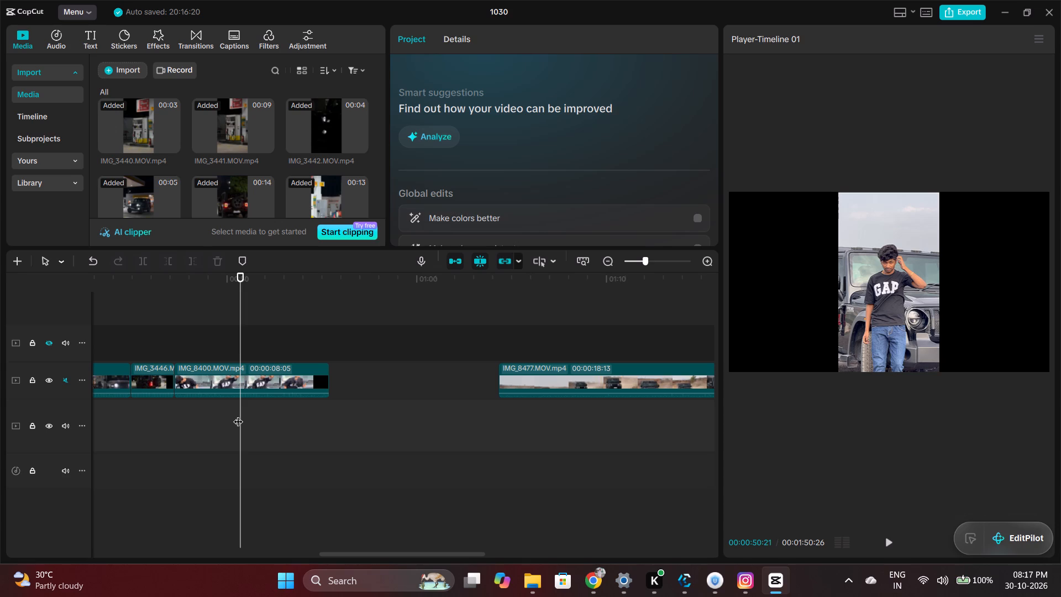
{"action": "key", "text": "space"}
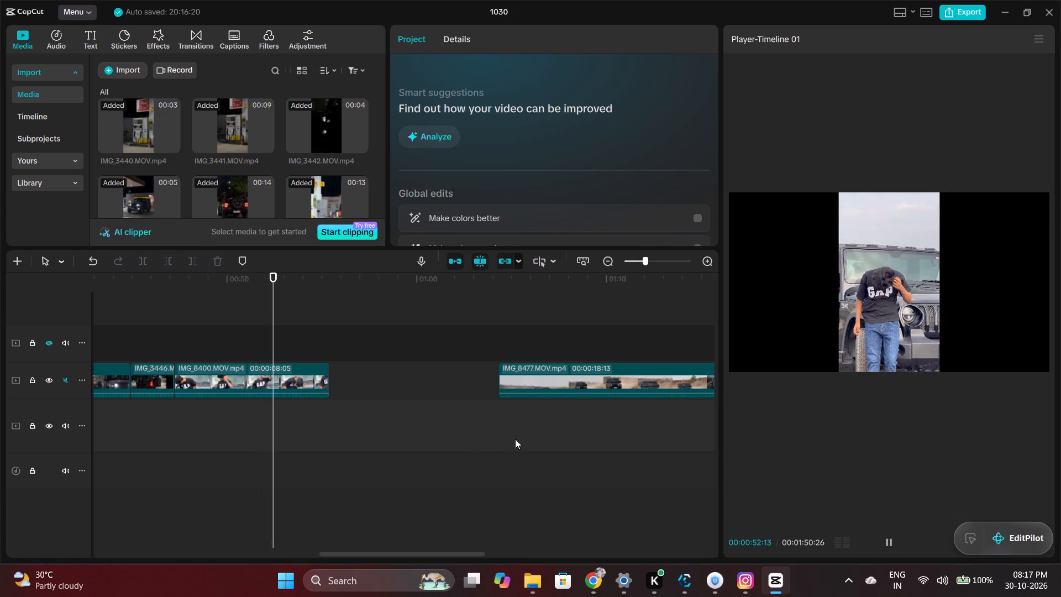
{"action": "left_click", "coordinate": [515, 439]}
{"action": "key", "text": "space"}
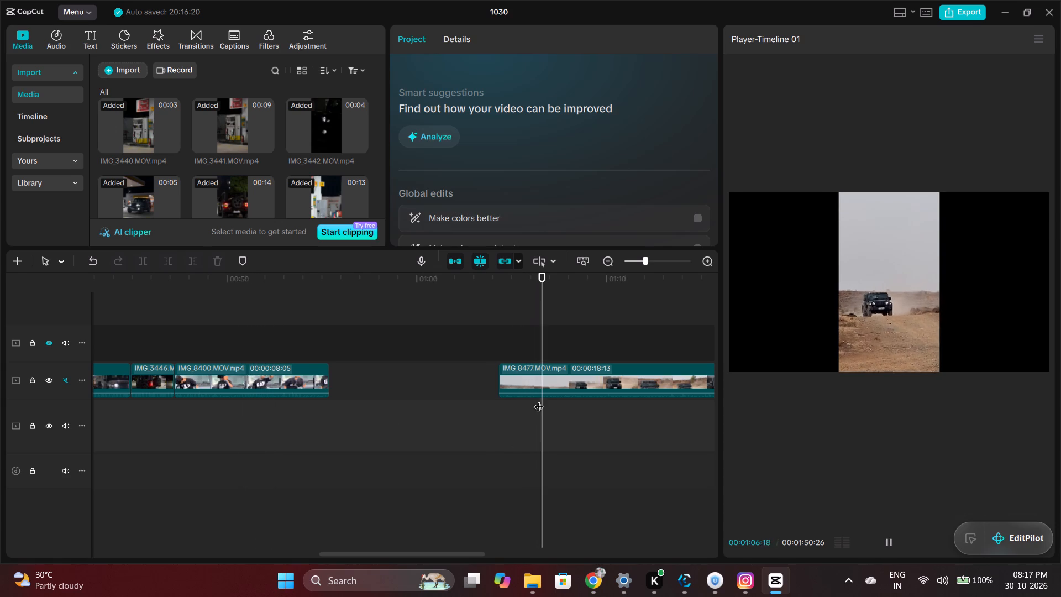
{"action": "left_click_drag", "start_coordinate": [545, 385], "coordinate": [370, 379]}
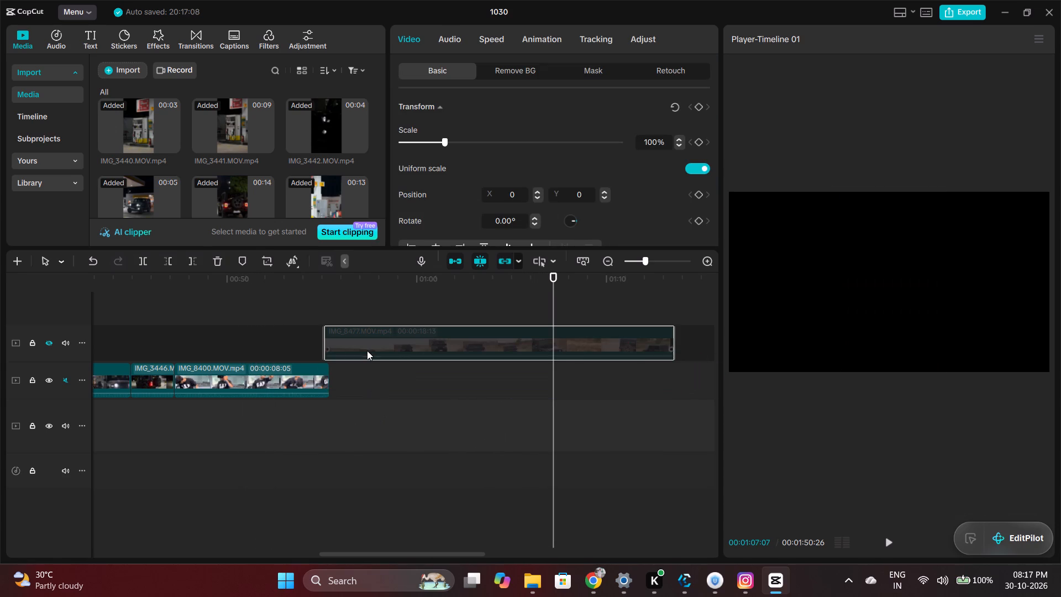
{"action": "left_click_drag", "start_coordinate": [366, 347], "coordinate": [374, 389]}
Preview IMG_8477 and the IMG_8484 clip further along the main track.
{"action": "left_click", "coordinate": [362, 433]}
{"action": "key", "text": "space"}
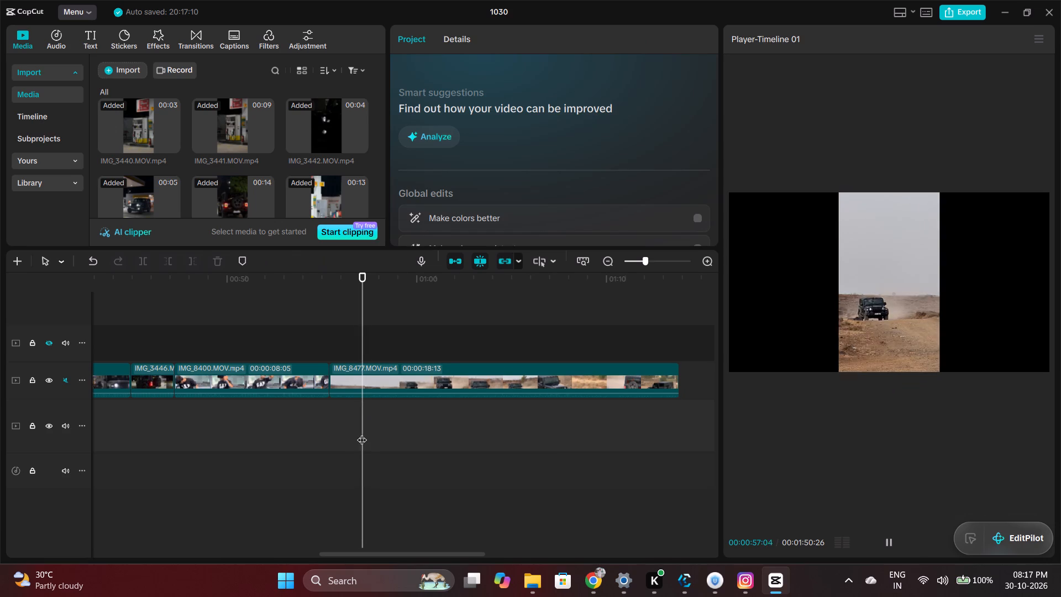
{"action": "left_click_drag", "start_coordinate": [410, 550], "coordinate": [473, 560]}
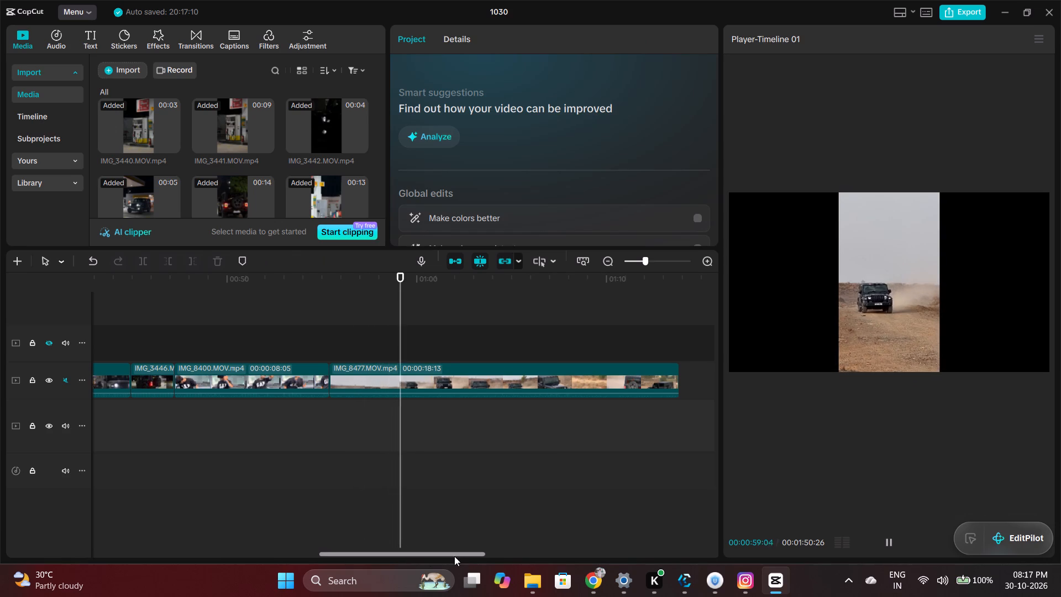
{"action": "left_click_drag", "start_coordinate": [454, 555], "coordinate": [565, 551]}
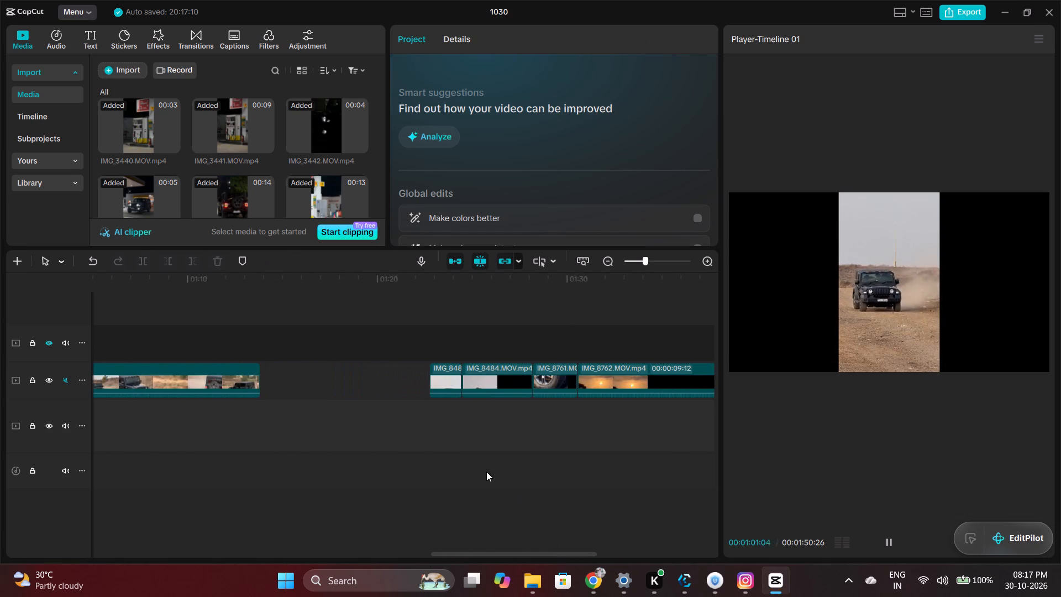
{"action": "left_click", "coordinate": [458, 421]}
{"action": "key", "text": "space"}
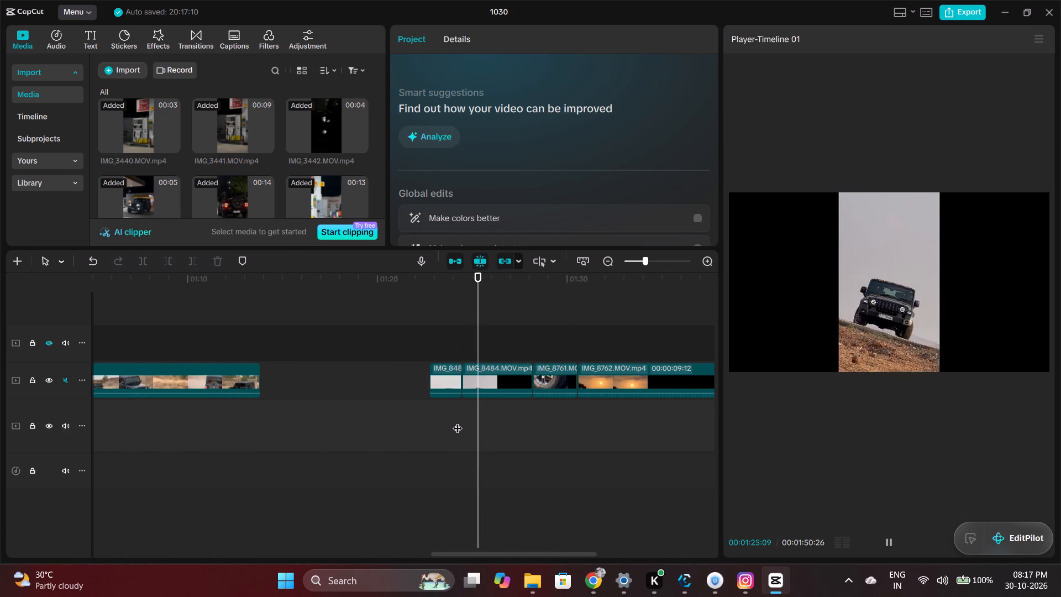
{"action": "key", "text": "space"}
{"action": "key", "text": "space"}
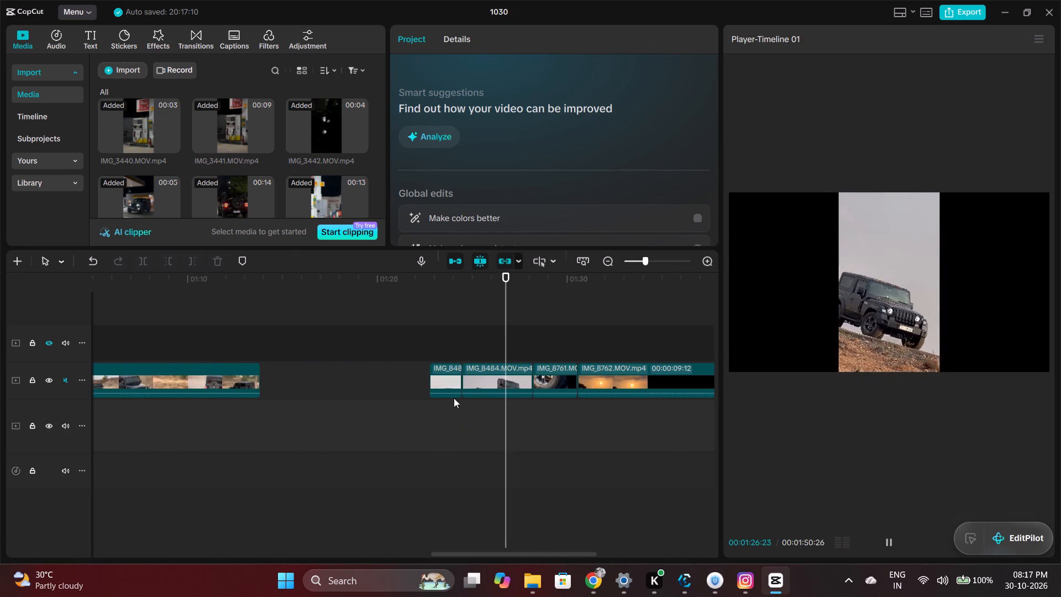
{"action": "key", "text": "space"}
Shift IMG_8402 away from IMG_3441 and put the short clip preceding IMG_8484 on the main track directly after IMG_3441.
{"action": "left_click_drag", "start_coordinate": [447, 373], "coordinate": [0, 369]}
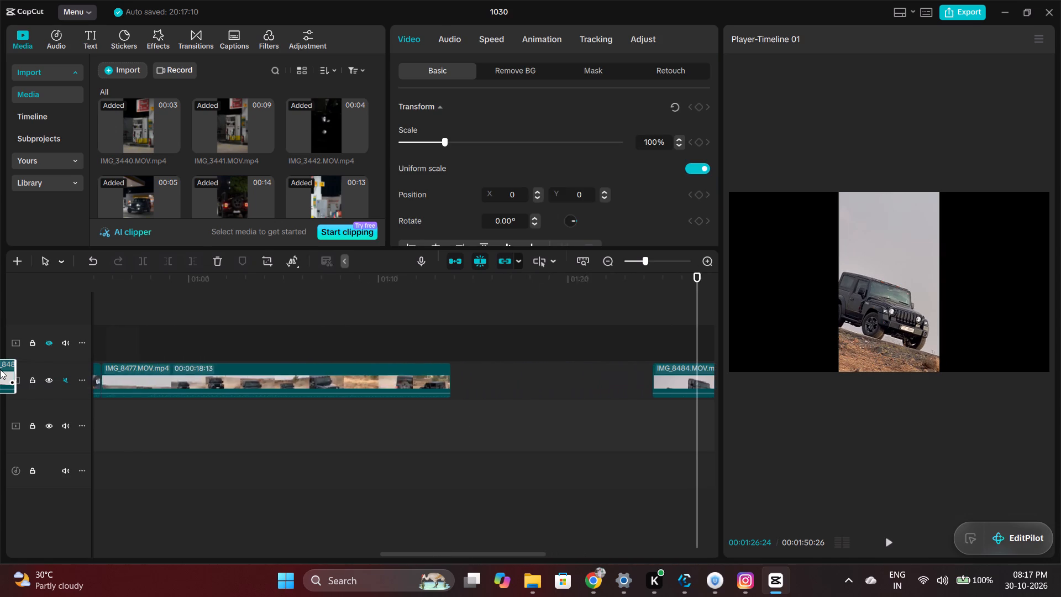
{"action": "left_click_drag", "start_coordinate": [0, 369], "coordinate": [316, 399]}
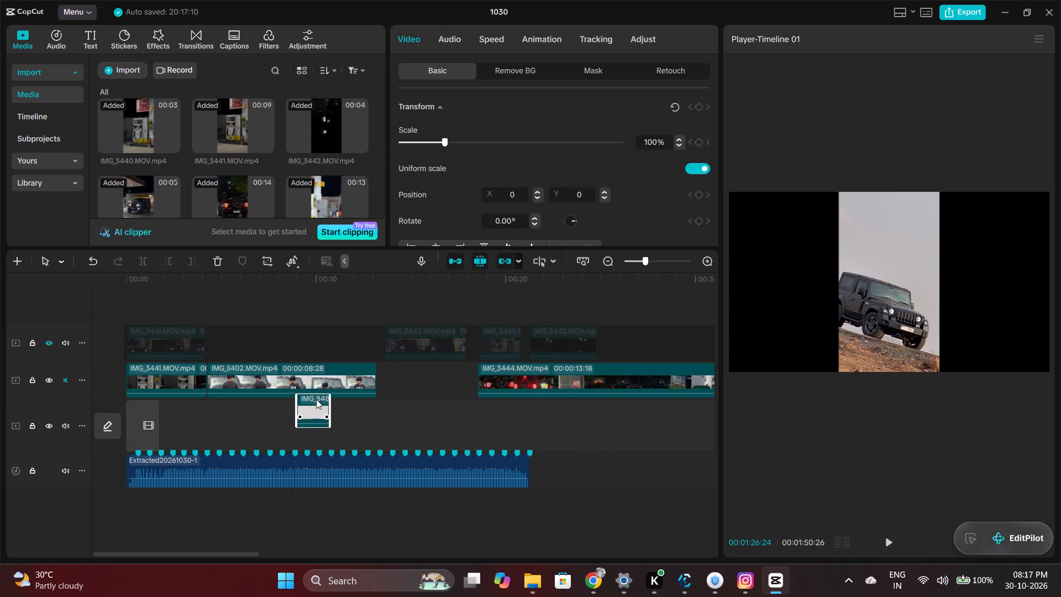
{"action": "left_click_drag", "start_coordinate": [316, 399], "coordinate": [217, 346]}
{"action": "left_click_drag", "start_coordinate": [255, 415], "coordinate": [343, 413]}
{"action": "left_click_drag", "start_coordinate": [208, 344], "coordinate": [216, 411]}
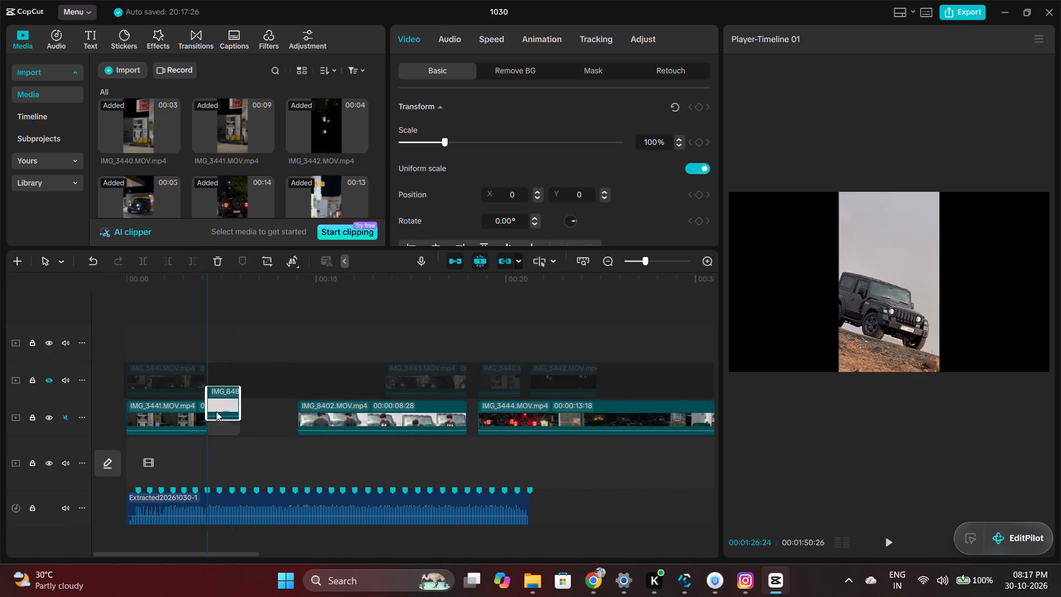
{"action": "left_click_drag", "start_coordinate": [216, 411], "coordinate": [217, 415]}
Play the newly placed short clip with the audio and move IMG_8402 on the main track to start directly after it.
{"action": "left_click", "coordinate": [207, 345]}
{"action": "left_click_drag", "start_coordinate": [207, 345], "coordinate": [167, 356]}
{"action": "key", "text": "space"}
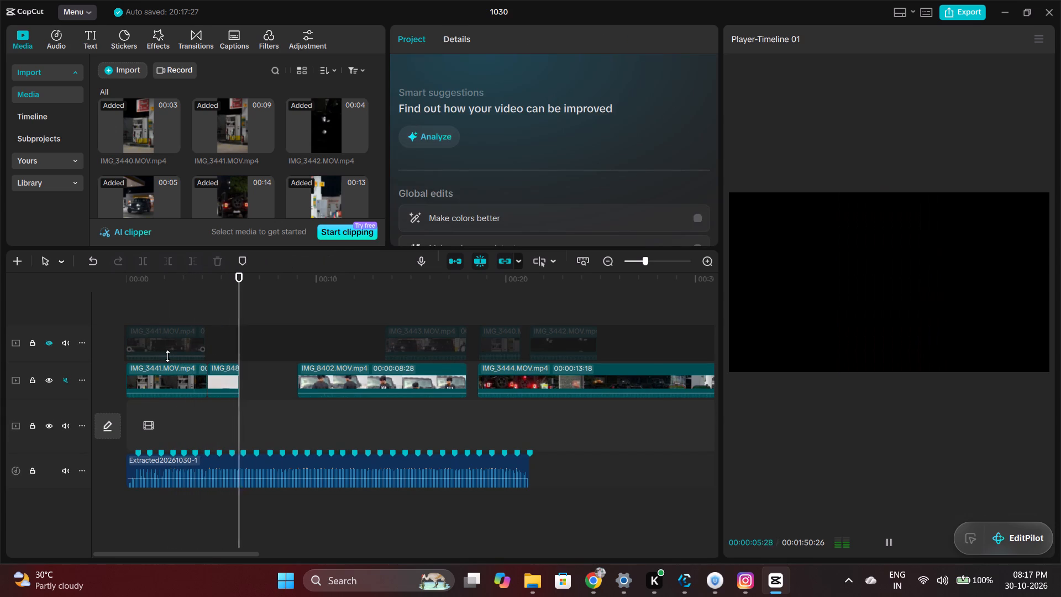
{"action": "key", "text": "space"}
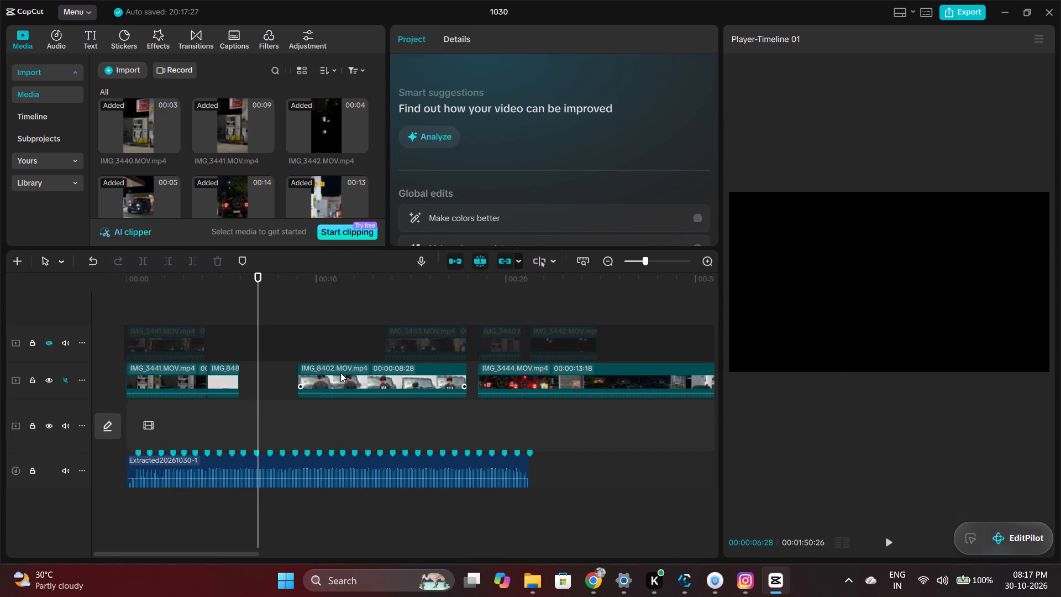
{"action": "left_click", "coordinate": [340, 373]}
{"action": "left_click_drag", "start_coordinate": [340, 373], "coordinate": [296, 374]}
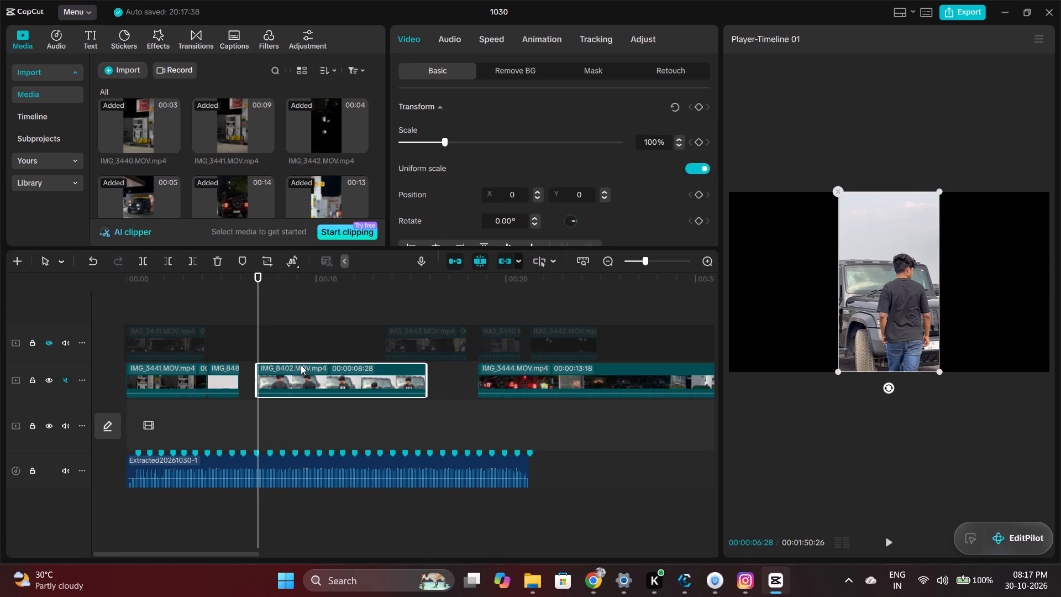
{"action": "left_click_drag", "start_coordinate": [301, 366], "coordinate": [287, 368]}
Split IMG_8402 on the beat marker at 00:00:08:08 and delete the part after the cut.
{"action": "left_click", "coordinate": [238, 339]}
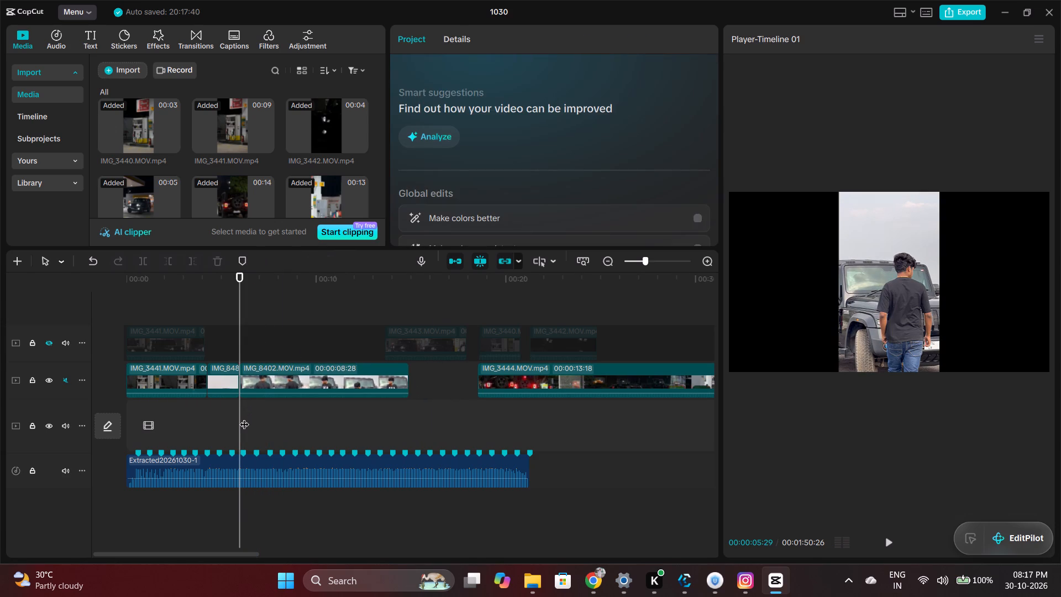
{"action": "left_click", "coordinate": [226, 420]}
{"action": "key", "text": "space"}
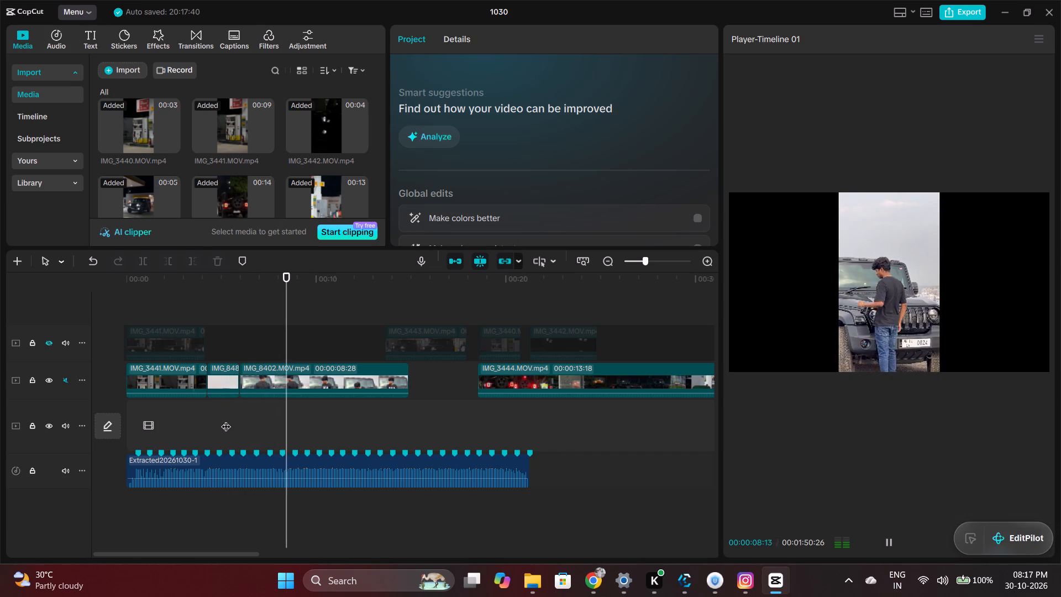
{"action": "key", "text": "space"}
{"action": "key", "text": "Left"}
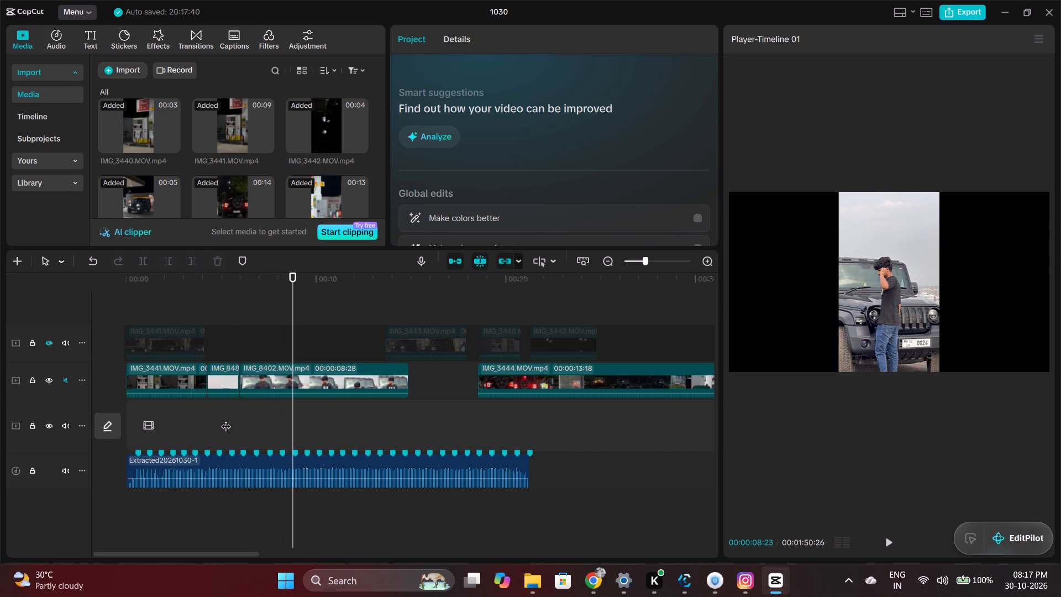
{"action": "key", "text": "Left"}
{"action": "key", "text": "Left"}
{"action": "key", "text": "Left"}
{"action": "key", "text": "Left"}
{"action": "key", "text": "Left"}
{"action": "key", "text": "Left"}
{"action": "key", "text": "Left"}
{"action": "key", "text": "Left"}
{"action": "key", "text": "Left"}
{"action": "key", "text": "Left"}
{"action": "key", "text": "Left"}
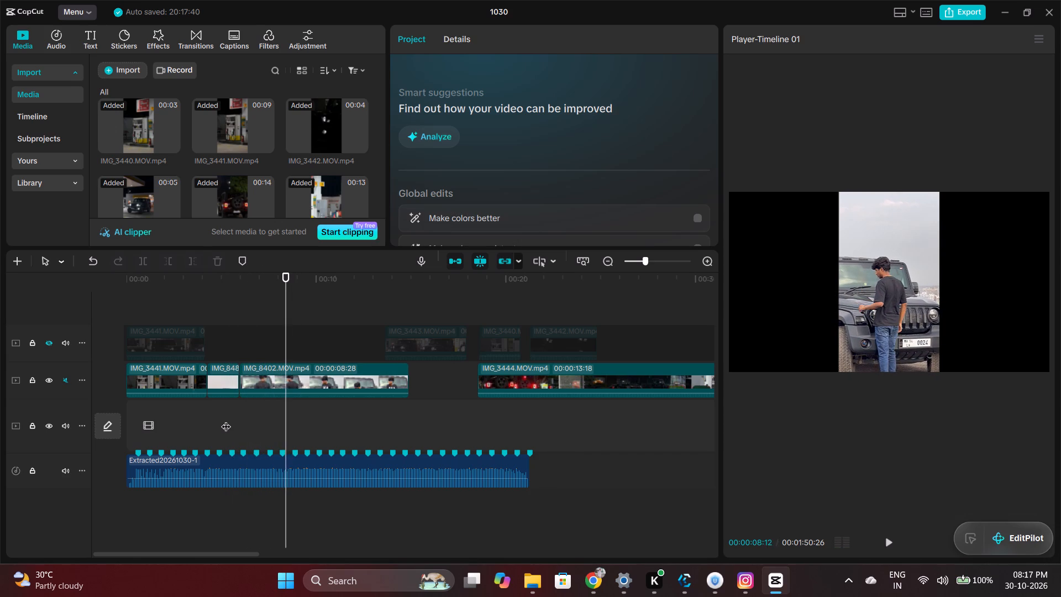
{"action": "key", "text": "Left"}
{"action": "key", "text": "Left"}
{"action": "key", "text": "Left"}
{"action": "key", "text": "Left"}
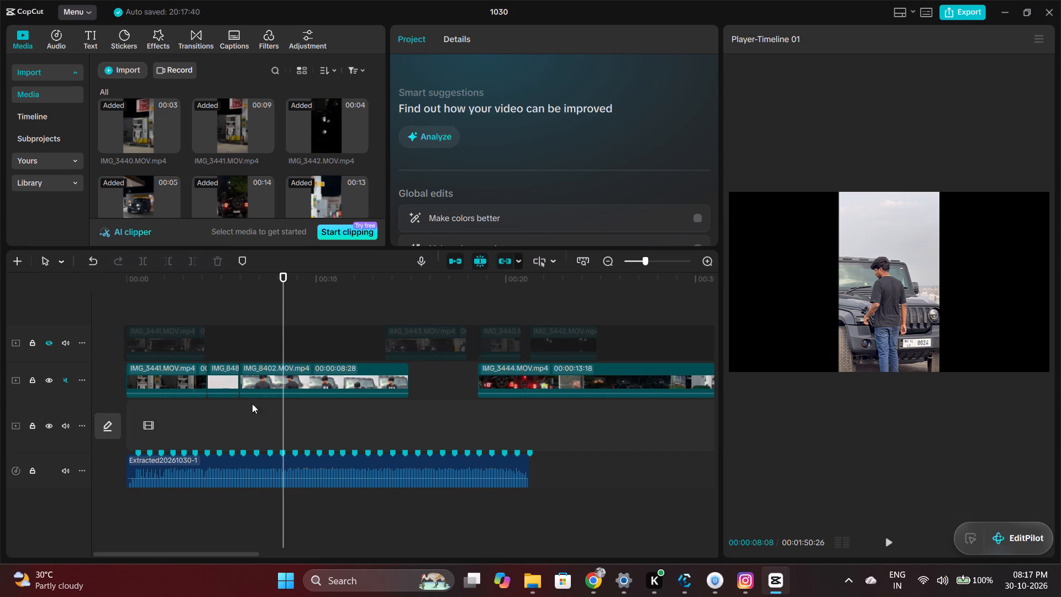
{"action": "left_click", "coordinate": [302, 387]}
{"action": "key", "text": "ctrl+b"}
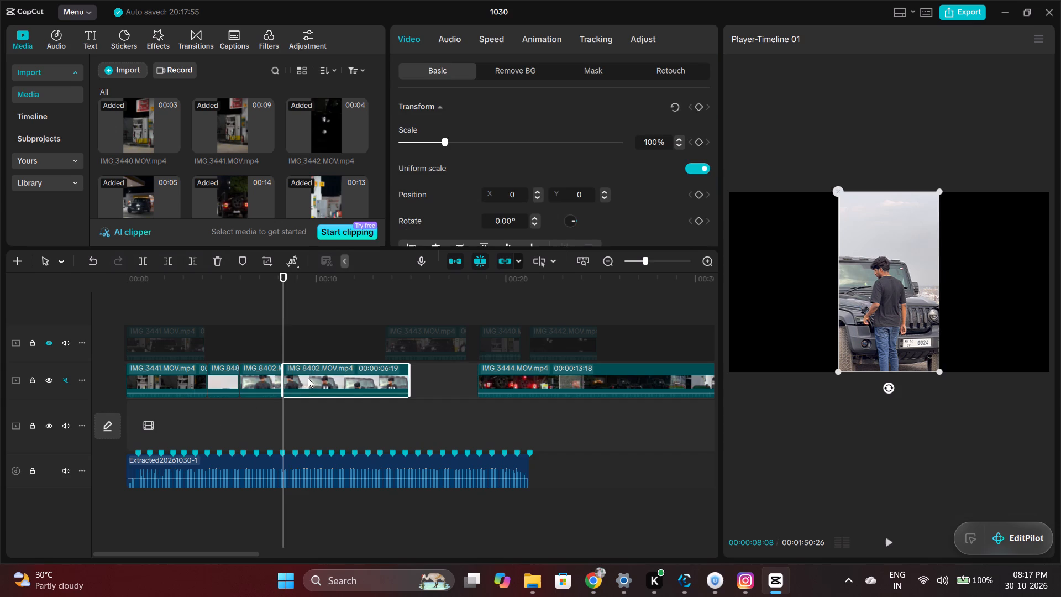
{"action": "key", "text": "BackSpace"}
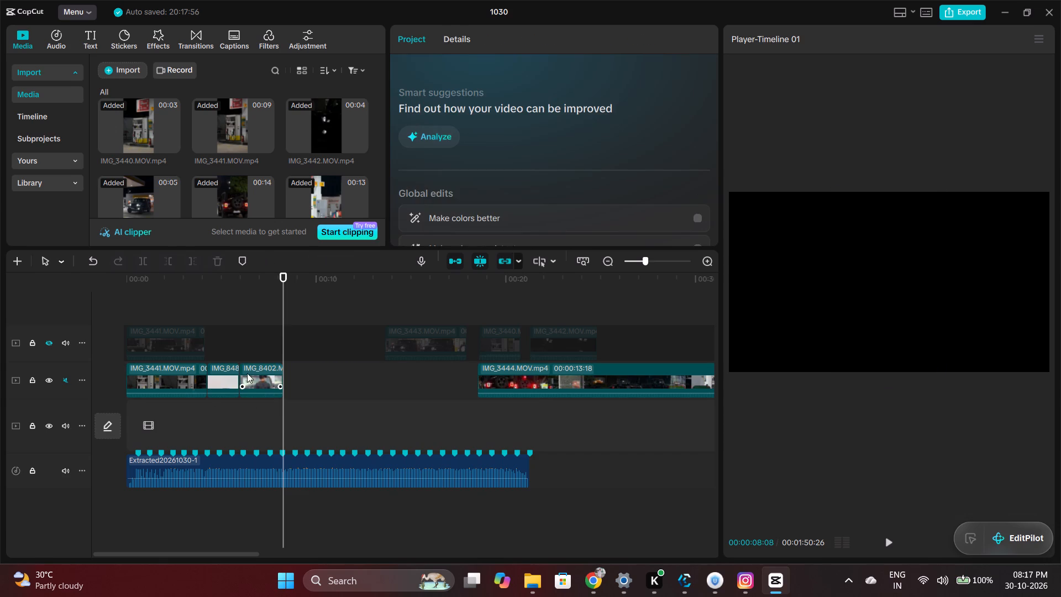
Slow the trimmed IMG_8402 clip to 0.75x, enable smooth slow-mo with Optical flow, and play it back.
{"action": "left_click", "coordinate": [266, 370]}
{"action": "left_click", "coordinate": [500, 38]}
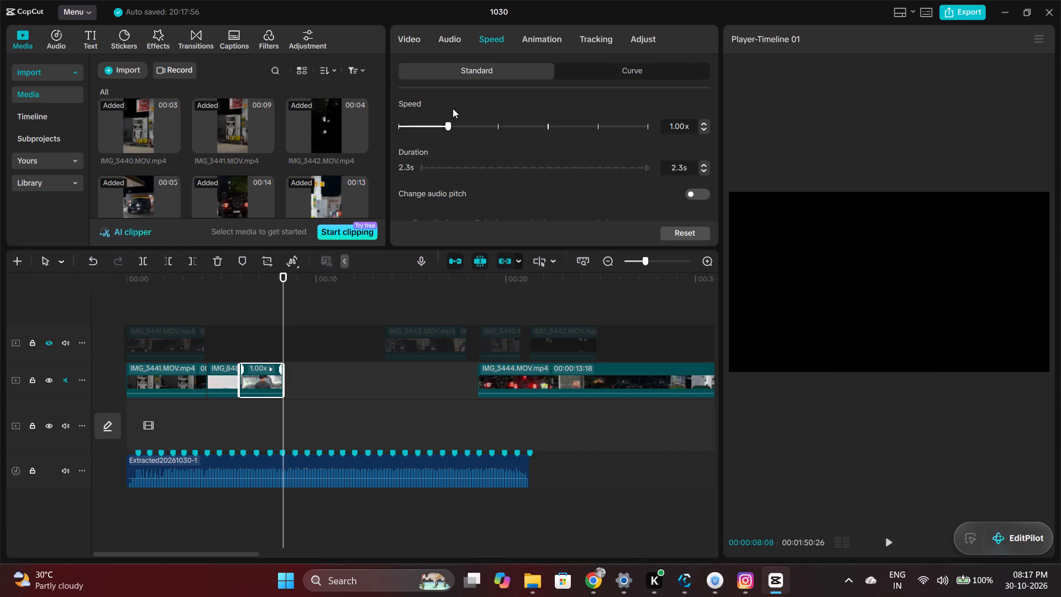
{"action": "left_click", "coordinate": [436, 123]}
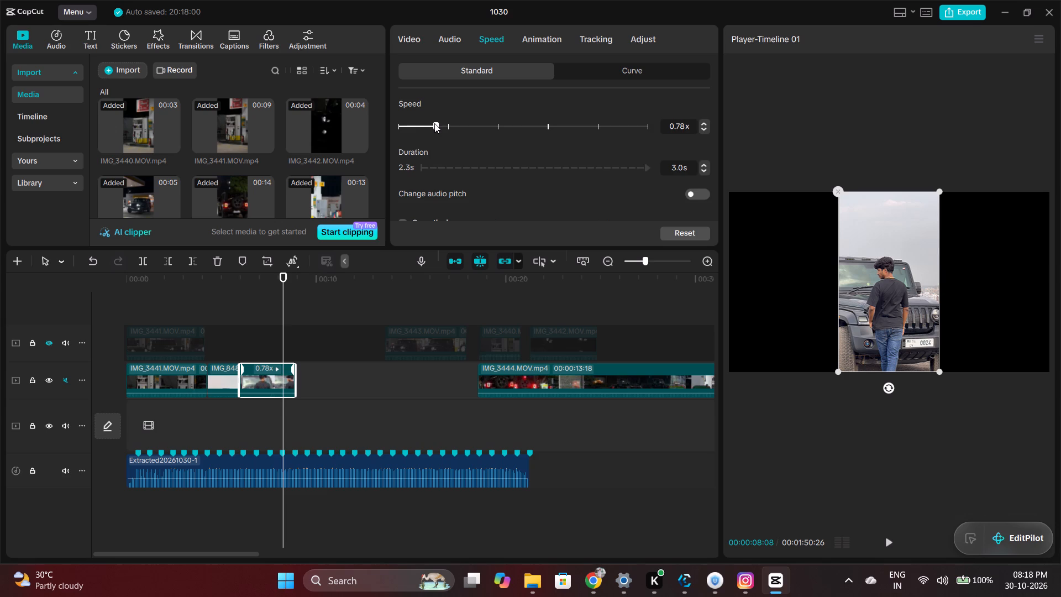
{"action": "left_click", "coordinate": [434, 123]}
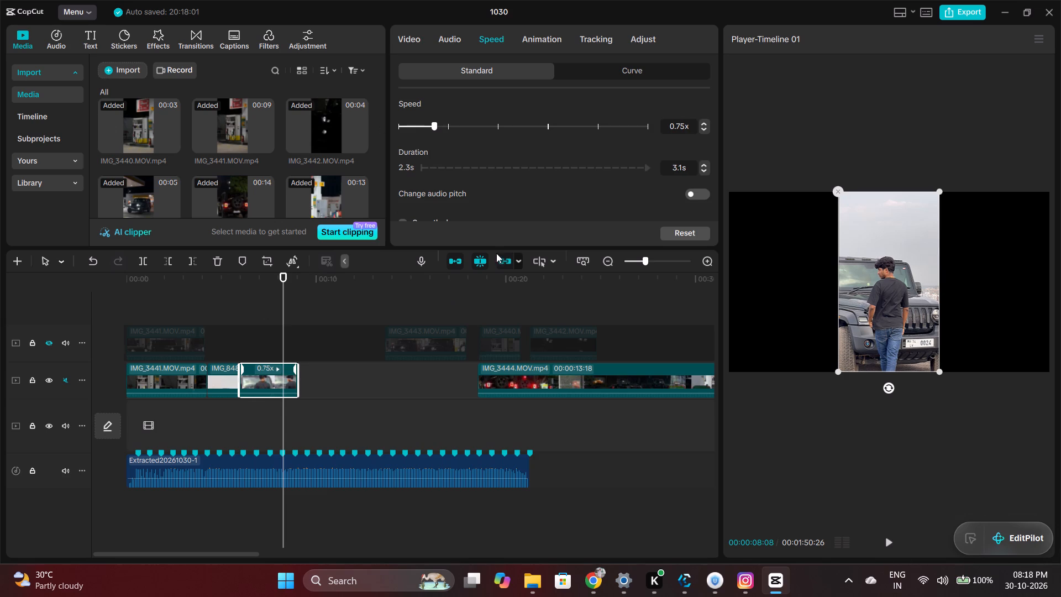
{"action": "scroll", "coordinate": [476, 185], "scroll_direction": "down", "scroll_amount": 1}
{"action": "left_click", "coordinate": [402, 158]}
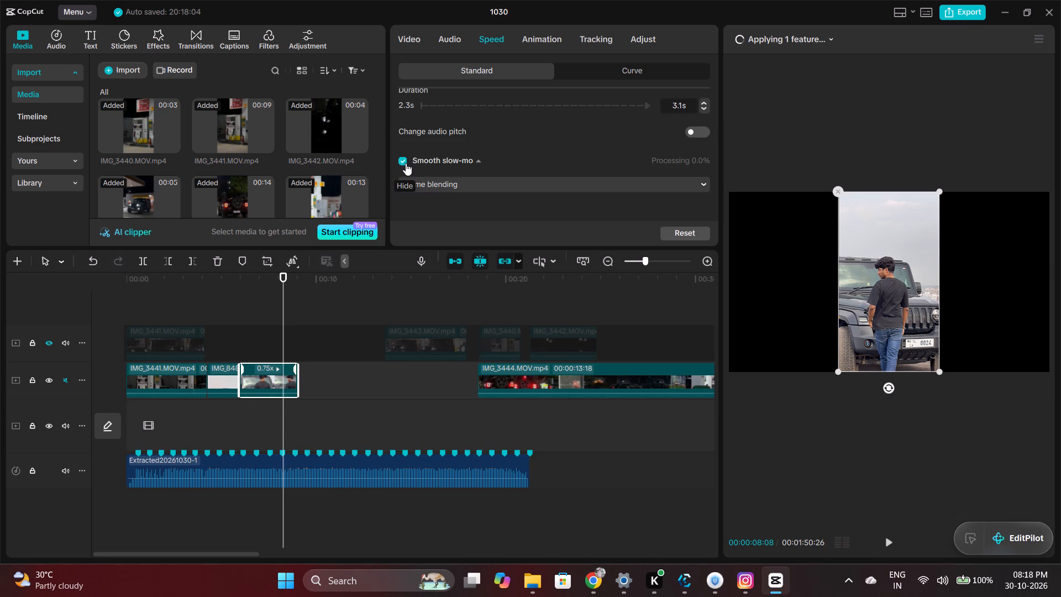
{"action": "left_click", "coordinate": [457, 185]}
{"action": "left_click", "coordinate": [455, 245]}
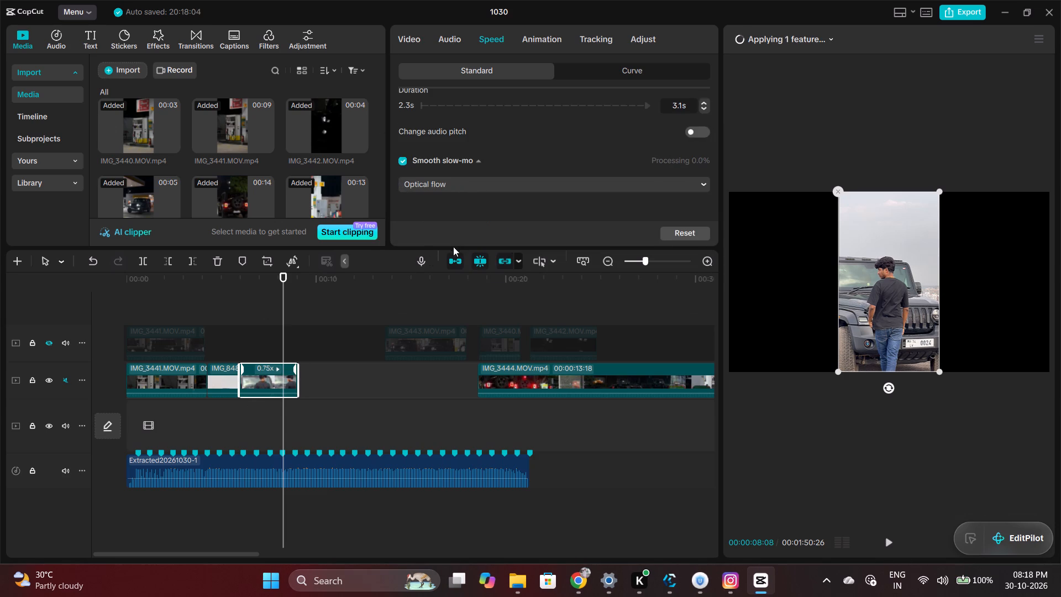
{"action": "left_click", "coordinate": [227, 425]}
{"action": "key", "text": "space"}
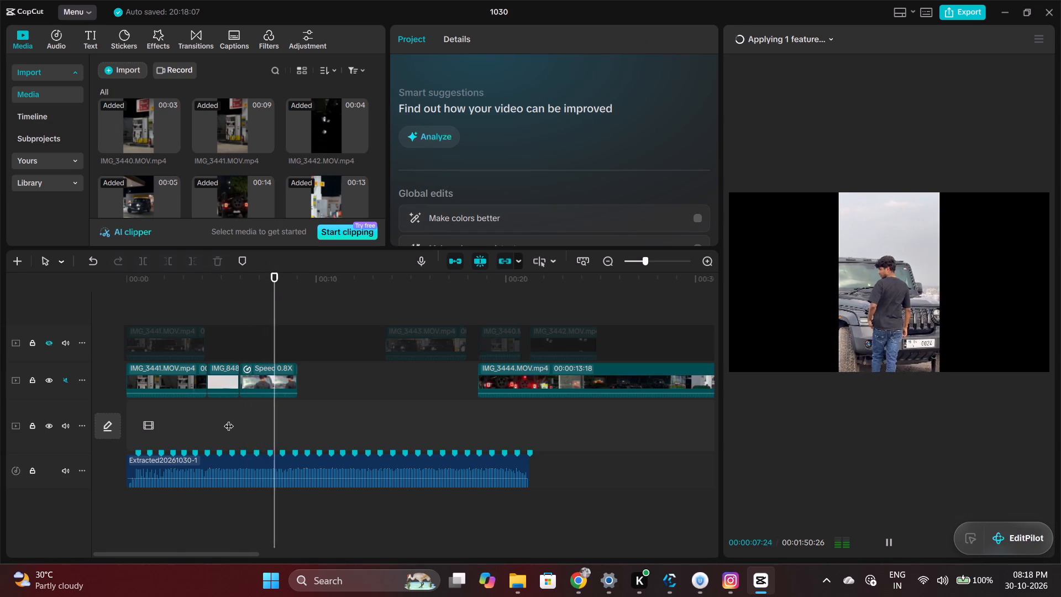
{"action": "key", "text": "space"}
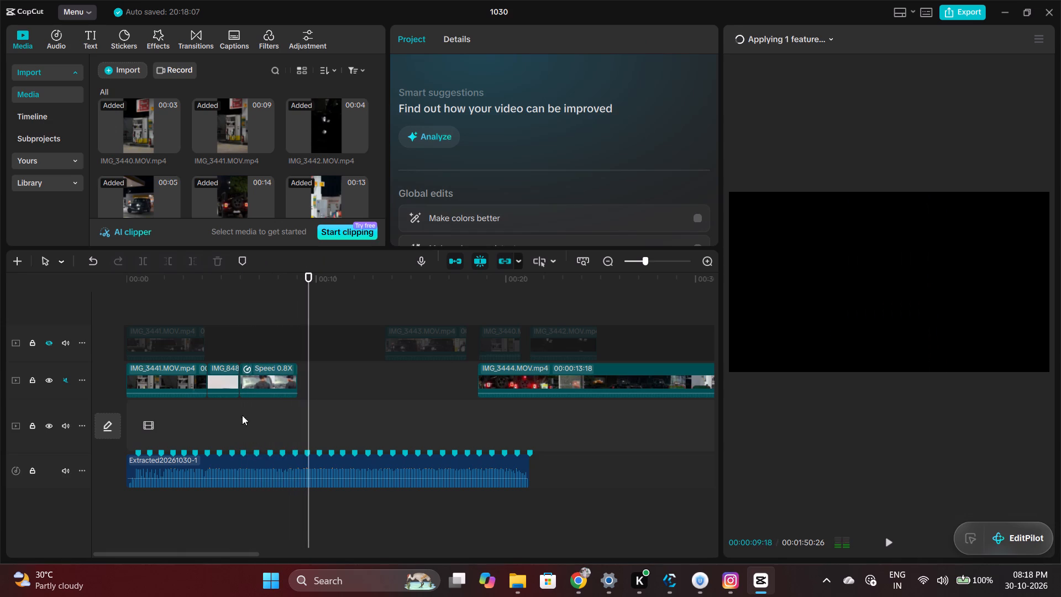
Preview IMG_3444, move it to a new top track starting at the end of the first IMG_3441 clip, and hide that track.
{"action": "left_click", "coordinate": [450, 395]}
{"action": "left_click", "coordinate": [486, 401]}
{"action": "key", "text": "space"}
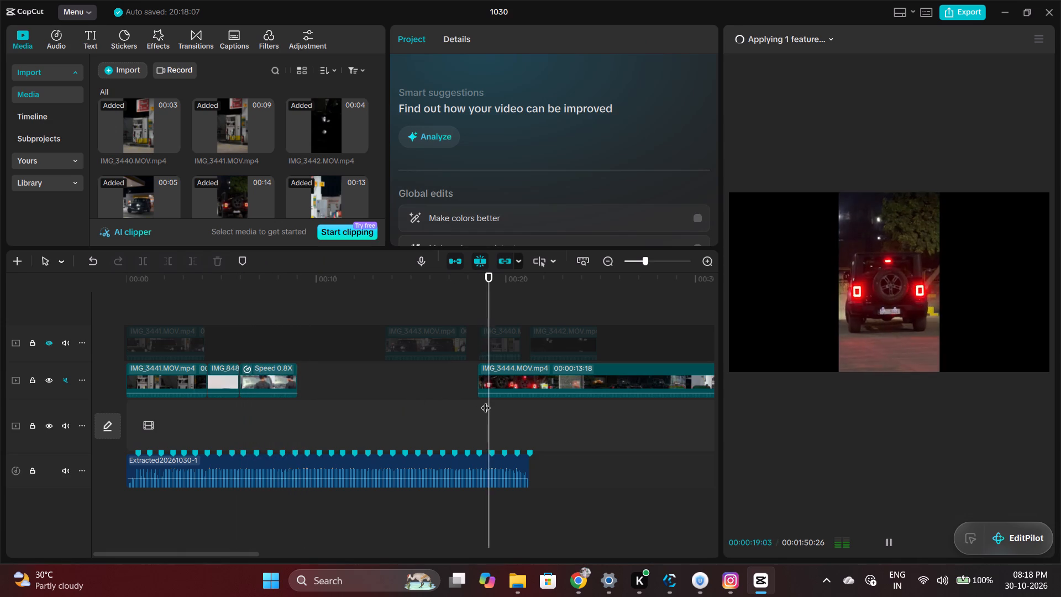
{"action": "left_click_drag", "start_coordinate": [515, 371], "coordinate": [304, 328]}
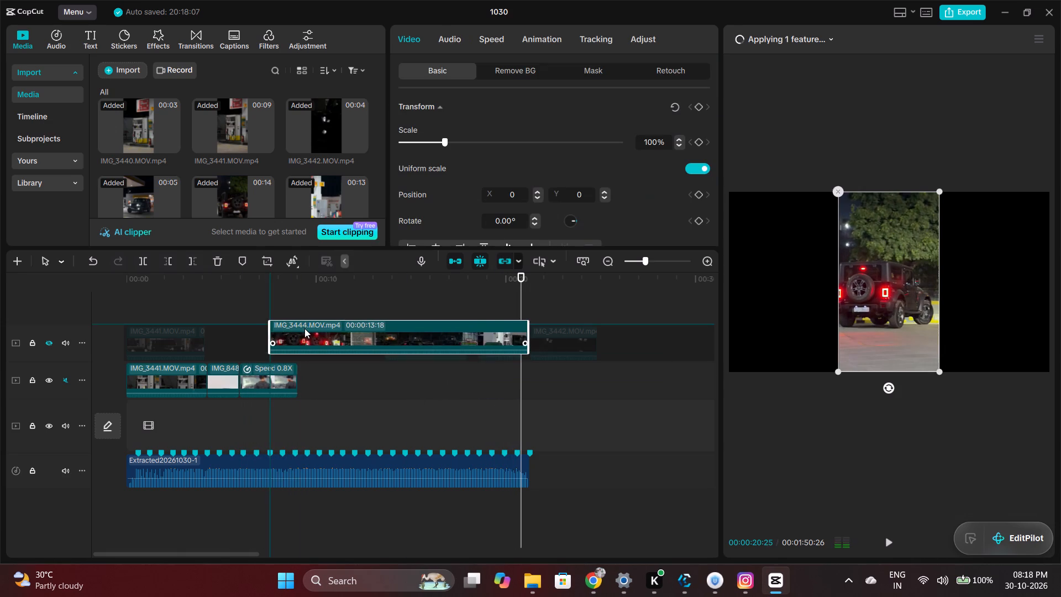
{"action": "left_click_drag", "start_coordinate": [304, 328], "coordinate": [244, 331]}
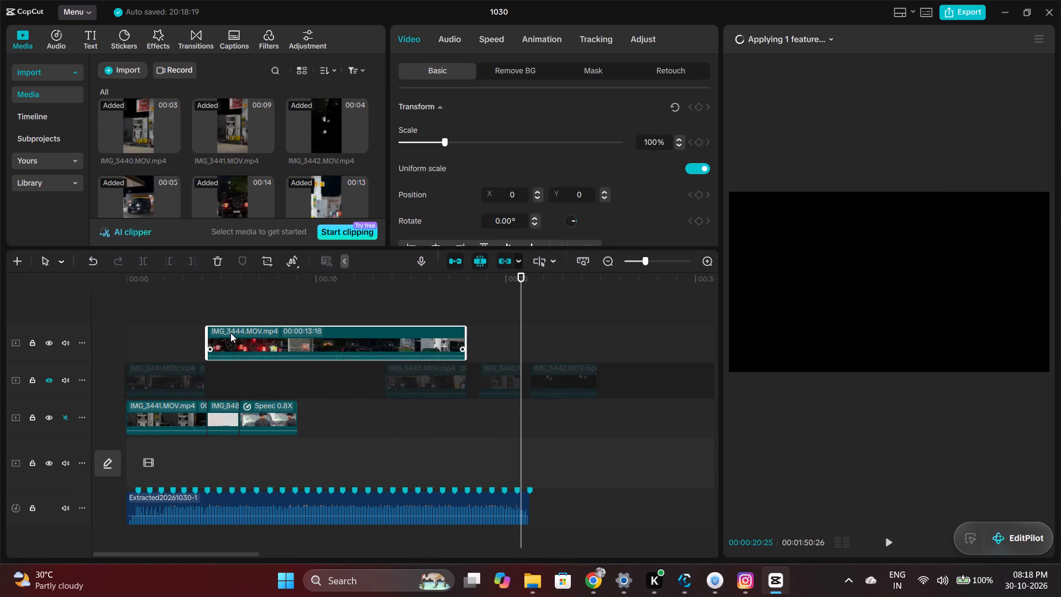
{"action": "left_click", "coordinate": [51, 345]}
Move IMG_3445 and the short clip following it earlier on the main track, spaced after the slowed IMG_8402 with small gaps.
{"action": "left_click", "coordinate": [559, 424]}
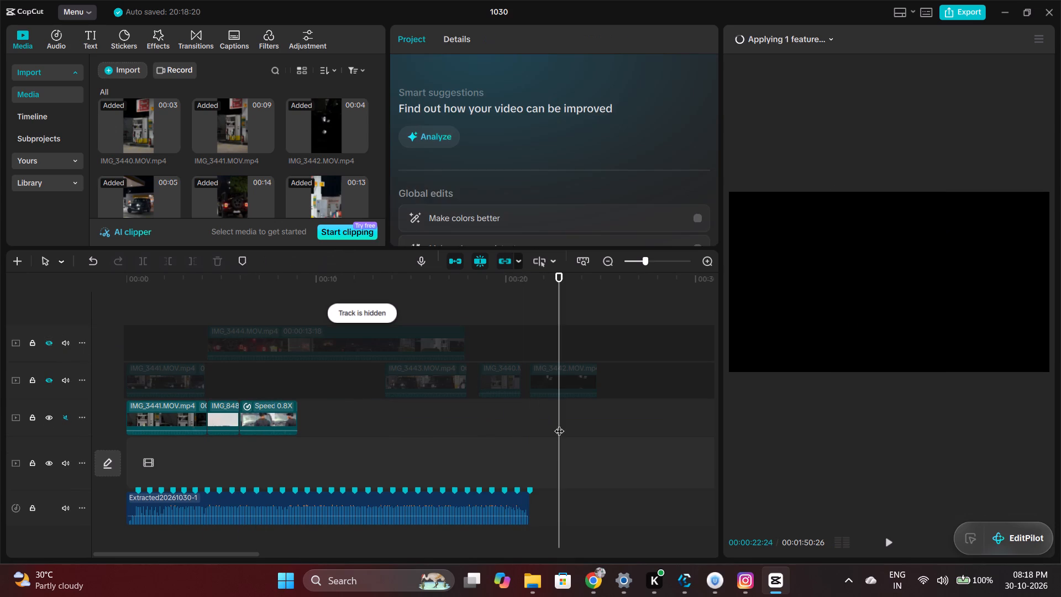
{"action": "left_click_drag", "start_coordinate": [559, 424], "coordinate": [511, 421]}
{"action": "scroll", "coordinate": [266, 387], "scroll_direction": "down", "scroll_amount": 3, "text": "ctrl"}
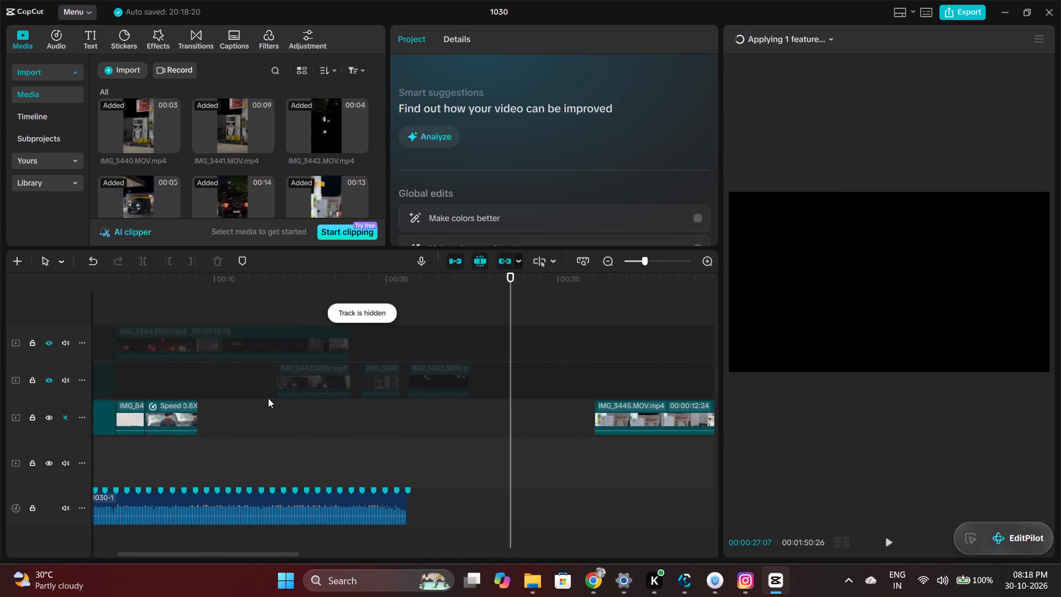
{"action": "scroll", "coordinate": [268, 398], "scroll_direction": "down", "scroll_amount": 3, "text": "ctrl"}
{"action": "left_click_drag", "start_coordinate": [456, 416], "coordinate": [280, 420]}
{"action": "left_click_drag", "start_coordinate": [503, 409], "coordinate": [474, 409]}
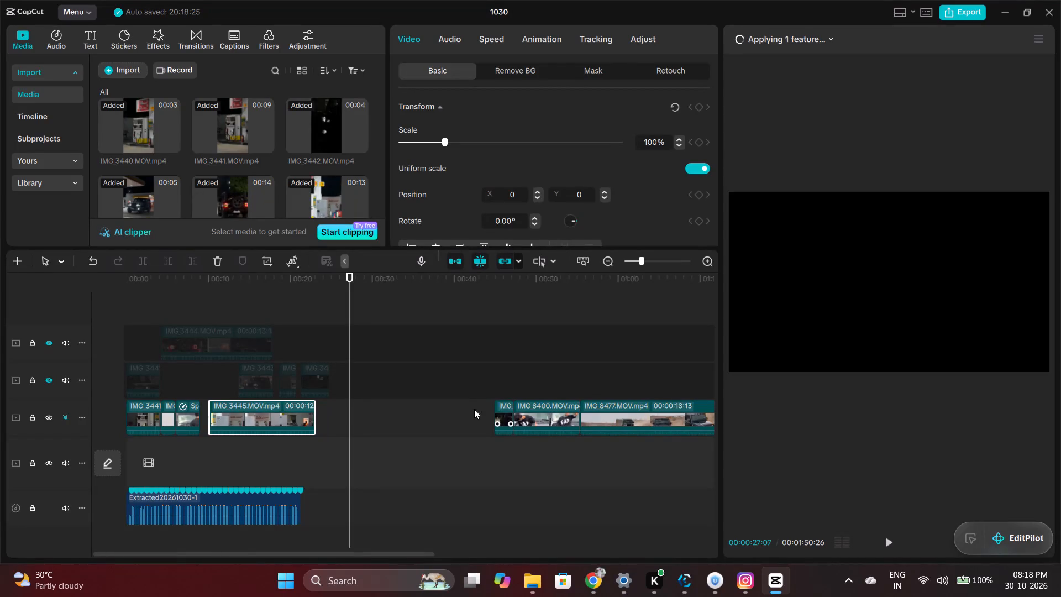
{"action": "left_click_drag", "start_coordinate": [474, 409], "coordinate": [334, 407]}
Move IMG_8400 and IMG_8477 earlier on the main track, closing the long empty stretch but leaving a small gap before each.
{"action": "left_click_drag", "start_coordinate": [536, 407], "coordinate": [440, 404]}
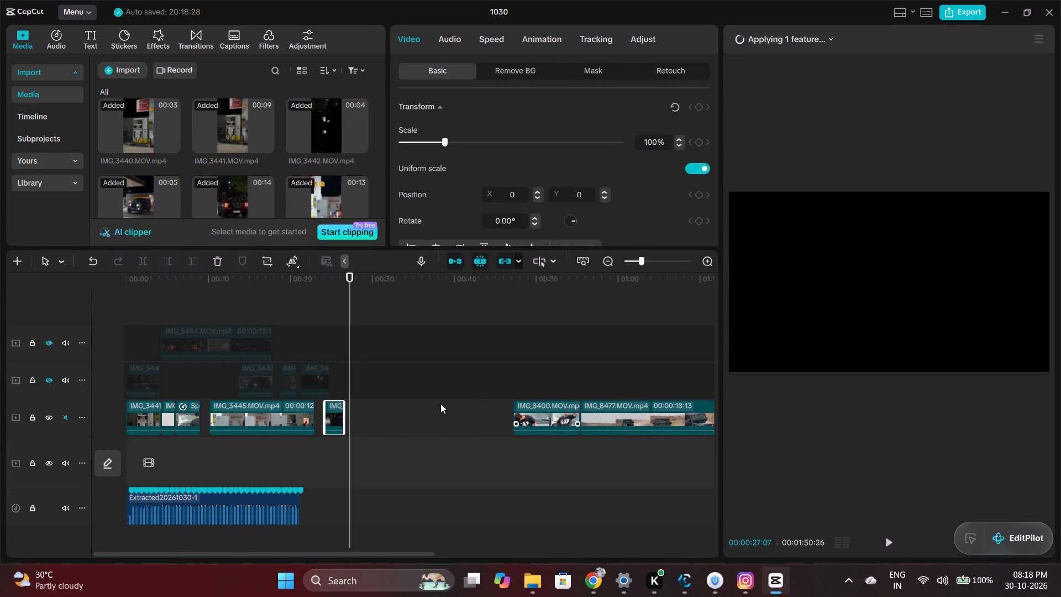
{"action": "left_click_drag", "start_coordinate": [440, 404], "coordinate": [377, 406]}
{"action": "left_click_drag", "start_coordinate": [648, 404], "coordinate": [481, 400]}
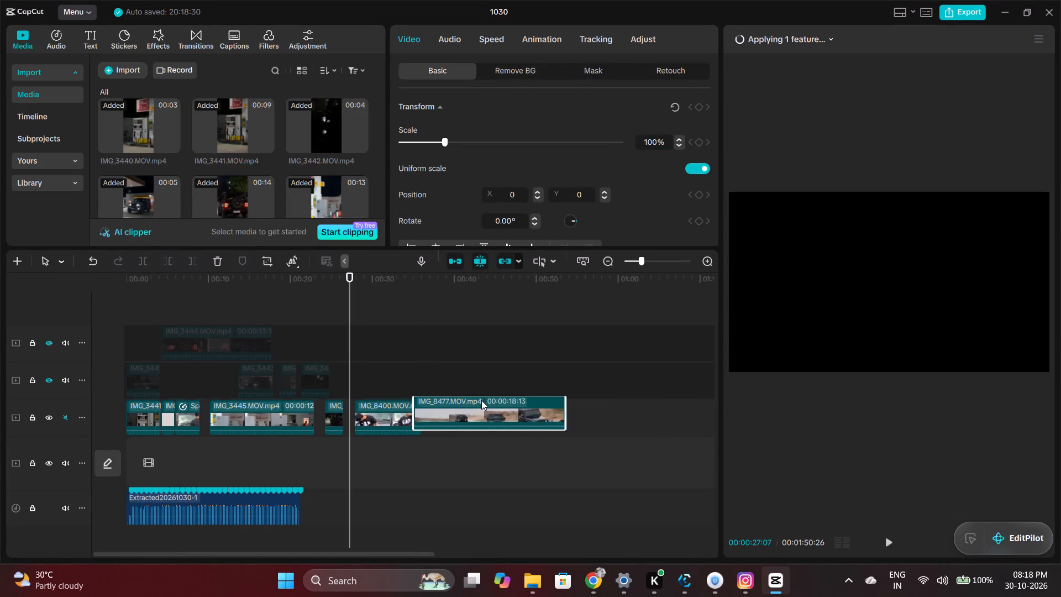
{"action": "left_click_drag", "start_coordinate": [481, 400], "coordinate": [496, 401]}
{"action": "left_click_drag", "start_coordinate": [473, 416], "coordinate": [474, 447]}
{"action": "left_click_drag", "start_coordinate": [642, 404], "coordinate": [492, 404]}
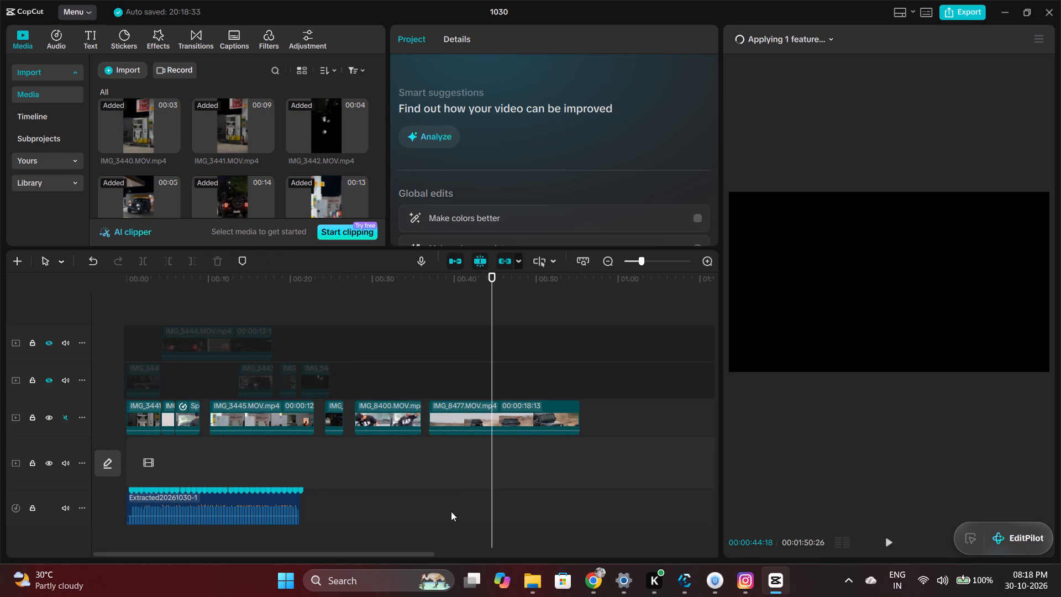
Move the two short clips before IMG_8762 earlier on the main track, placing them after IMG_8477 with gaps between.
{"action": "left_click_drag", "start_coordinate": [428, 549], "coordinate": [524, 550]}
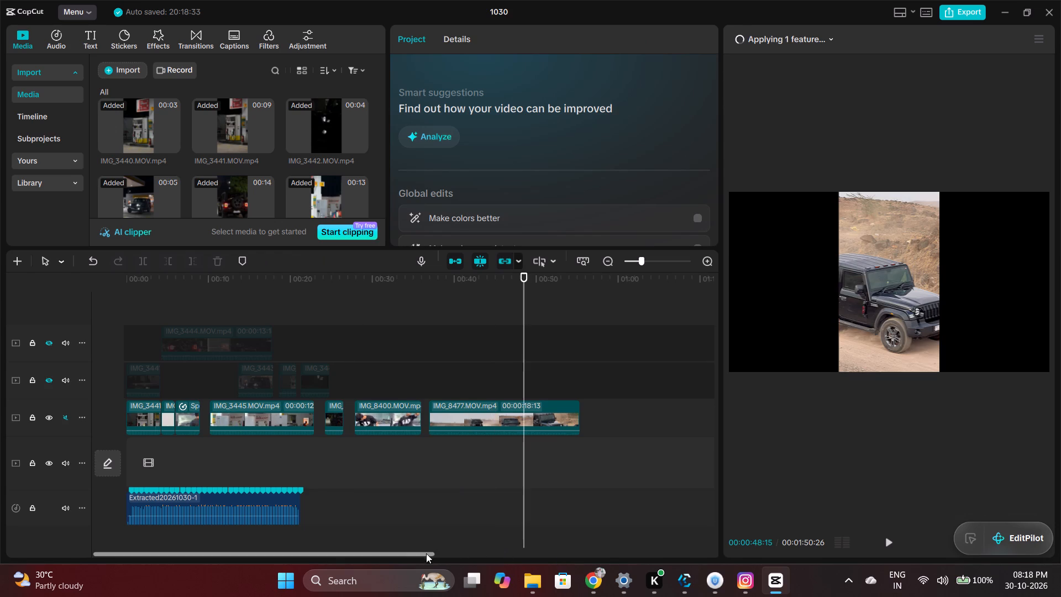
{"action": "triple_click", "coordinate": [423, 507]}
{"action": "triple_click", "coordinate": [421, 474]}
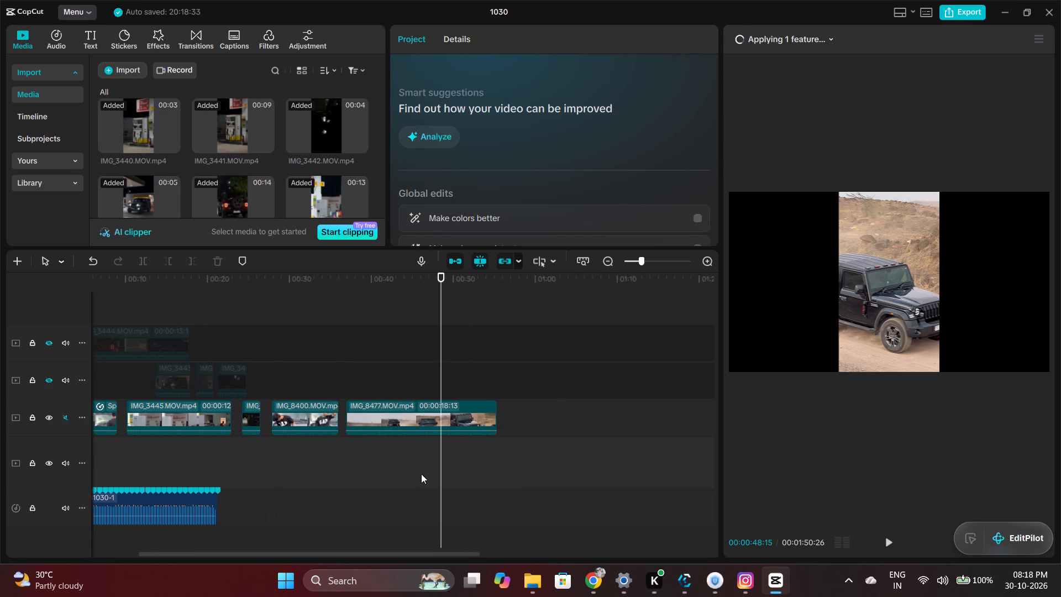
{"action": "triple_click", "coordinate": [422, 470]}
{"action": "double_click", "coordinate": [424, 469]}
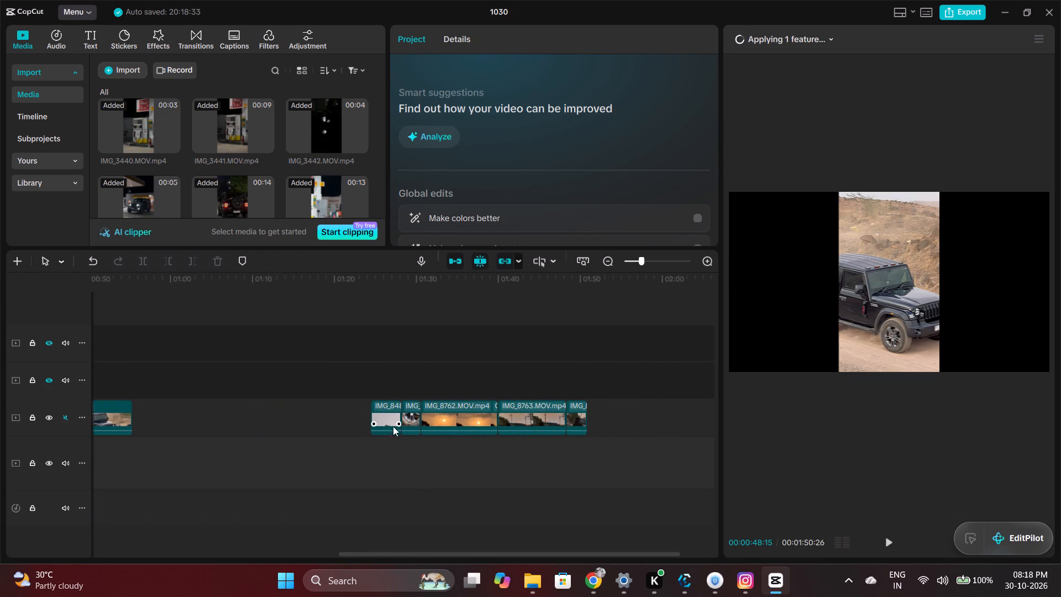
{"action": "left_click", "coordinate": [387, 417]}
{"action": "left_click", "coordinate": [392, 455]}
{"action": "left_click_drag", "start_coordinate": [395, 420], "coordinate": [258, 420]}
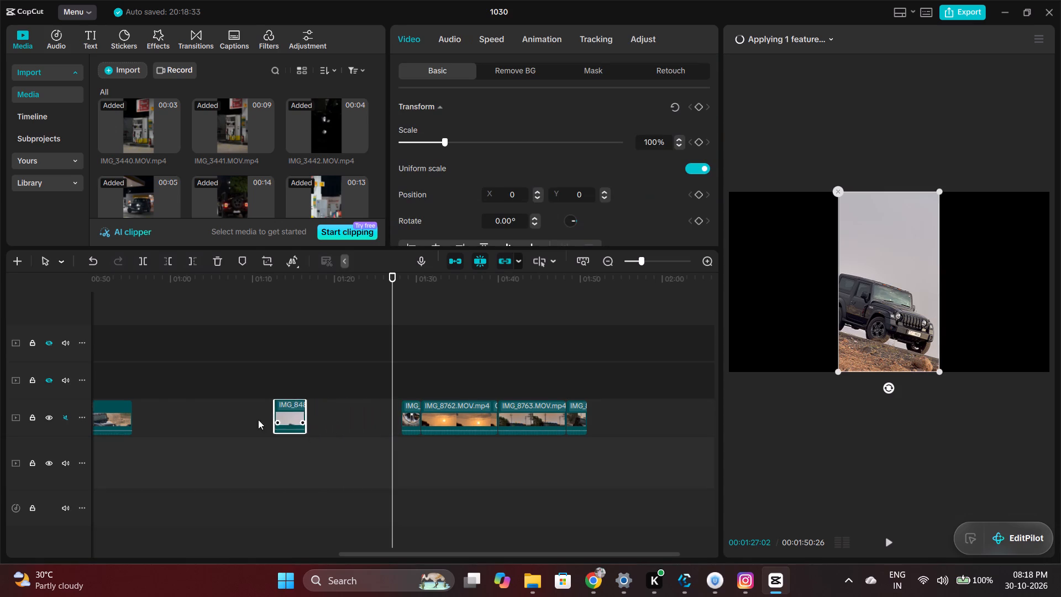
{"action": "left_click_drag", "start_coordinate": [258, 420], "coordinate": [162, 424]}
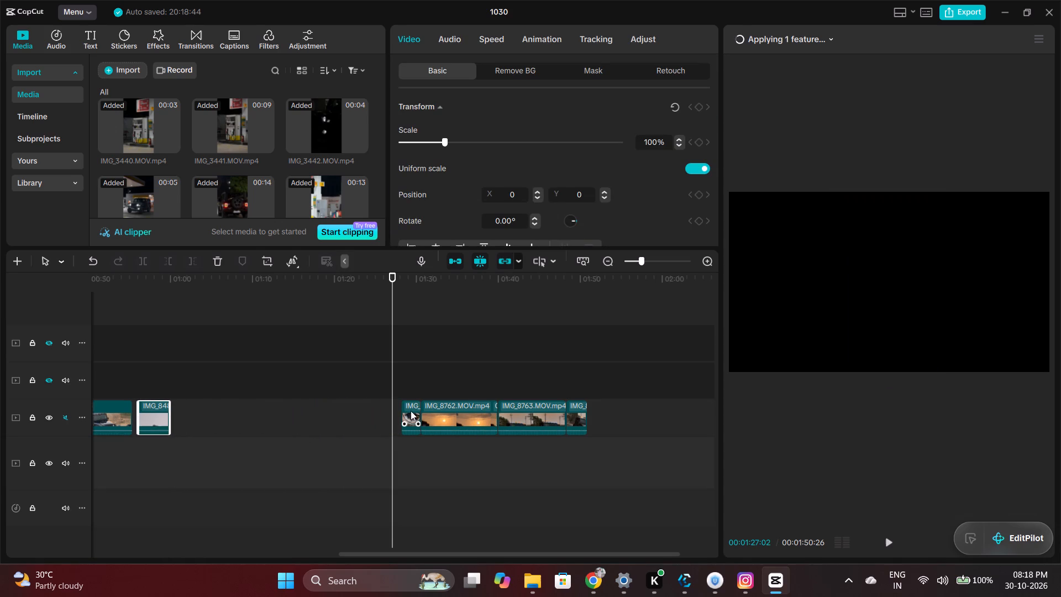
{"action": "left_click_drag", "start_coordinate": [411, 411], "coordinate": [196, 411]}
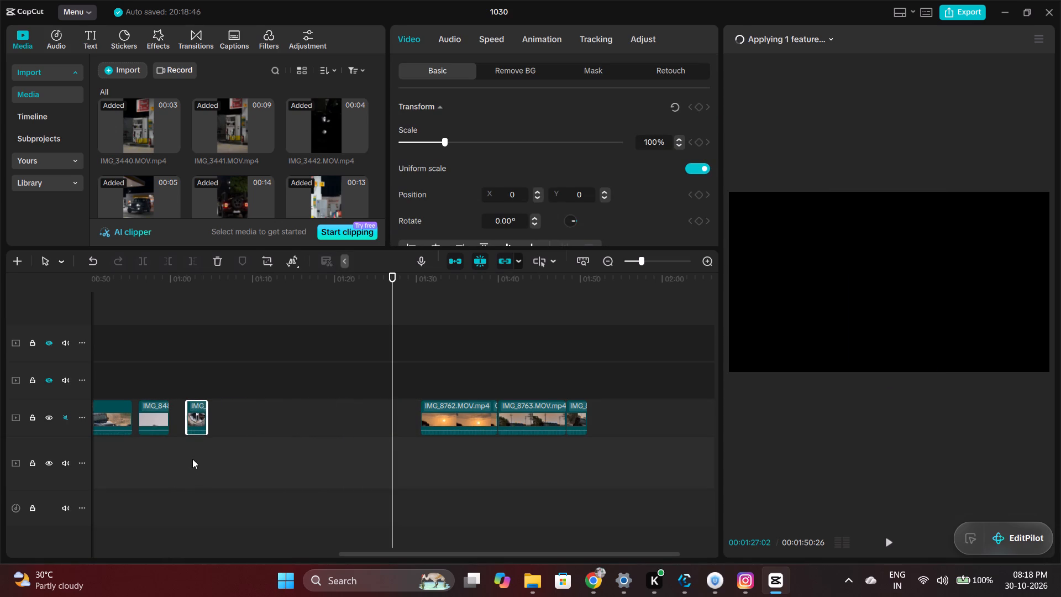
{"action": "left_click", "coordinate": [192, 459]}
Move IMG_8762 and IMG_8763 earlier after the spare-wheel clip, with gaps, and place the last short clip directly after IMG_8763.
{"action": "left_click_drag", "start_coordinate": [460, 417], "coordinate": [320, 429]}
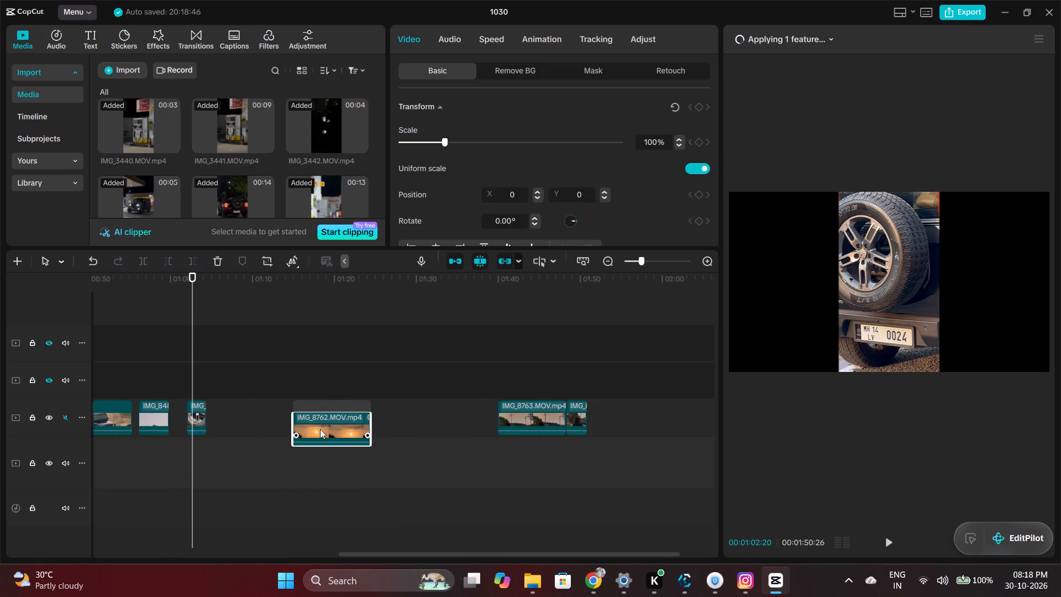
{"action": "left_click_drag", "start_coordinate": [320, 429], "coordinate": [252, 423]}
{"action": "left_click_drag", "start_coordinate": [540, 412], "coordinate": [348, 418]}
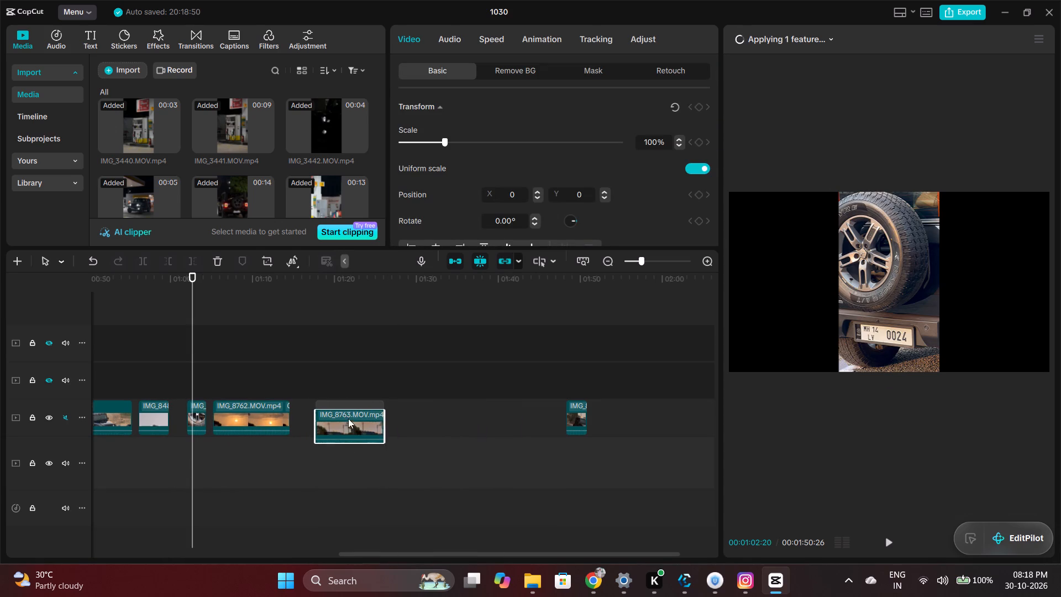
{"action": "left_click_drag", "start_coordinate": [348, 418], "coordinate": [348, 418]}
{"action": "left_click_drag", "start_coordinate": [575, 407], "coordinate": [405, 411]}
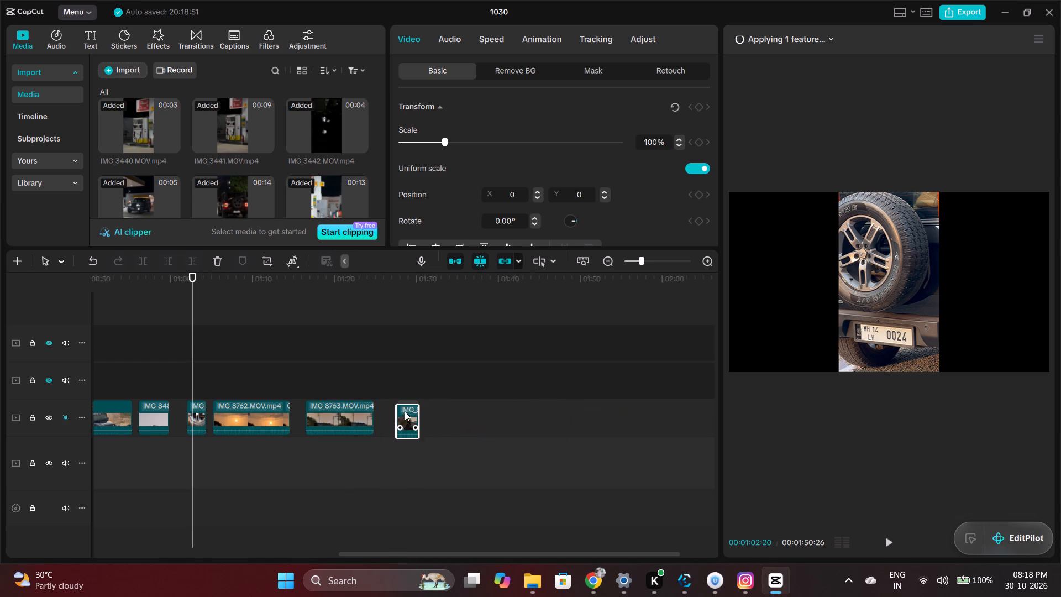
{"action": "left_click_drag", "start_coordinate": [405, 411], "coordinate": [385, 410]}
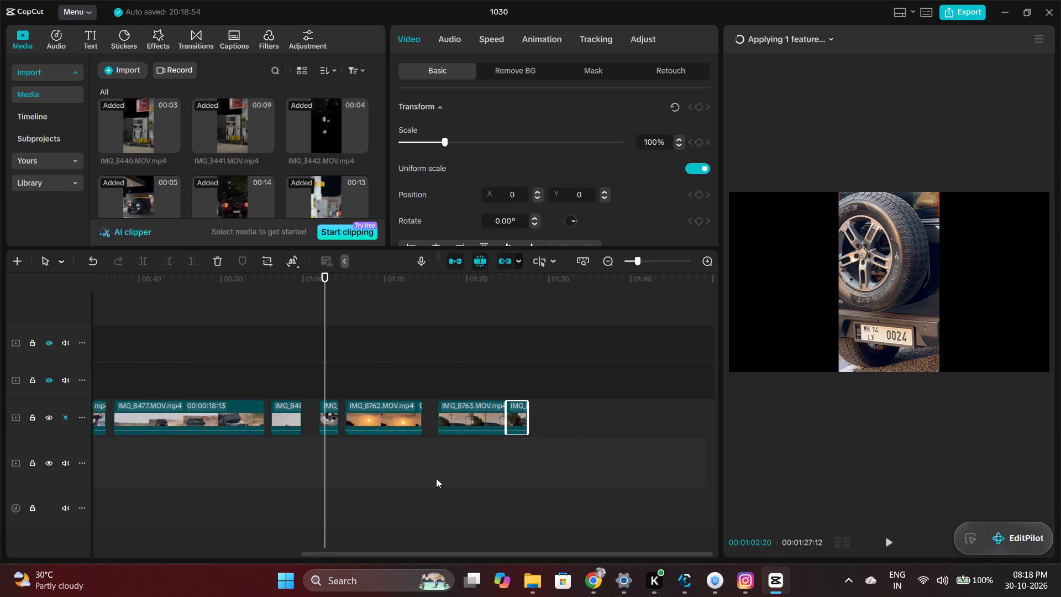
Return the playhead to the start of the timeline at 00:00:00:00.
{"action": "left_click", "coordinate": [419, 462]}
{"action": "left_click_drag", "start_coordinate": [419, 462], "coordinate": [252, 454]}
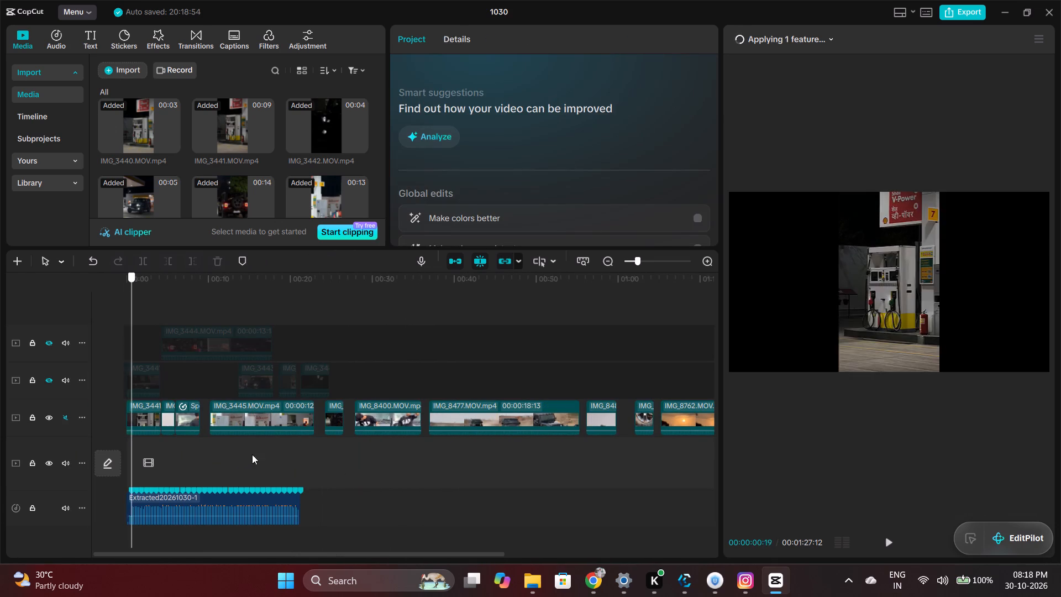
{"action": "left_click_drag", "start_coordinate": [252, 454], "coordinate": [0, 443]}
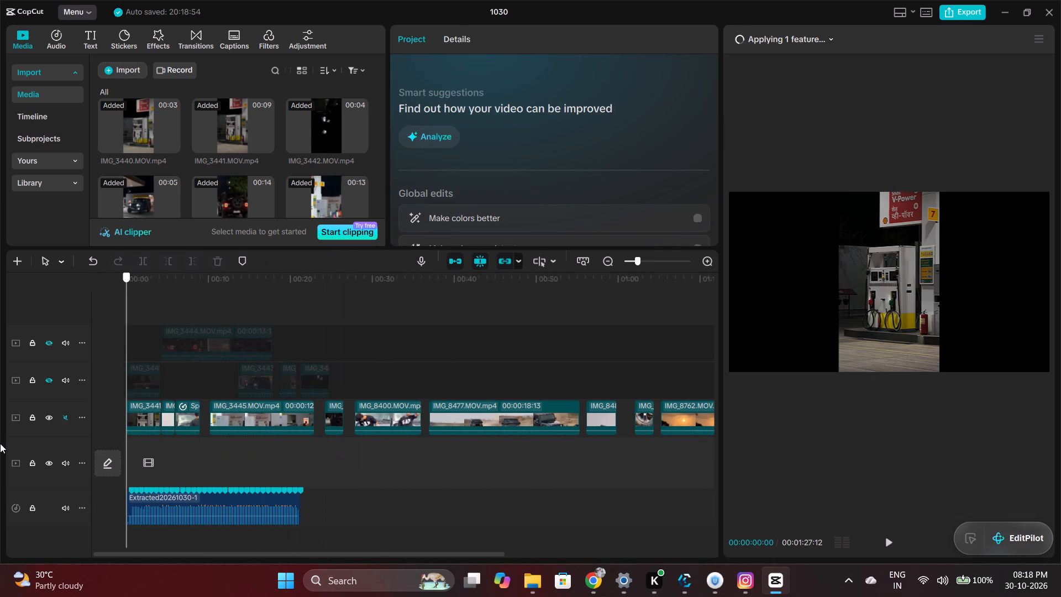
{"action": "left_click_drag", "start_coordinate": [0, 443], "coordinate": [54, 447]}
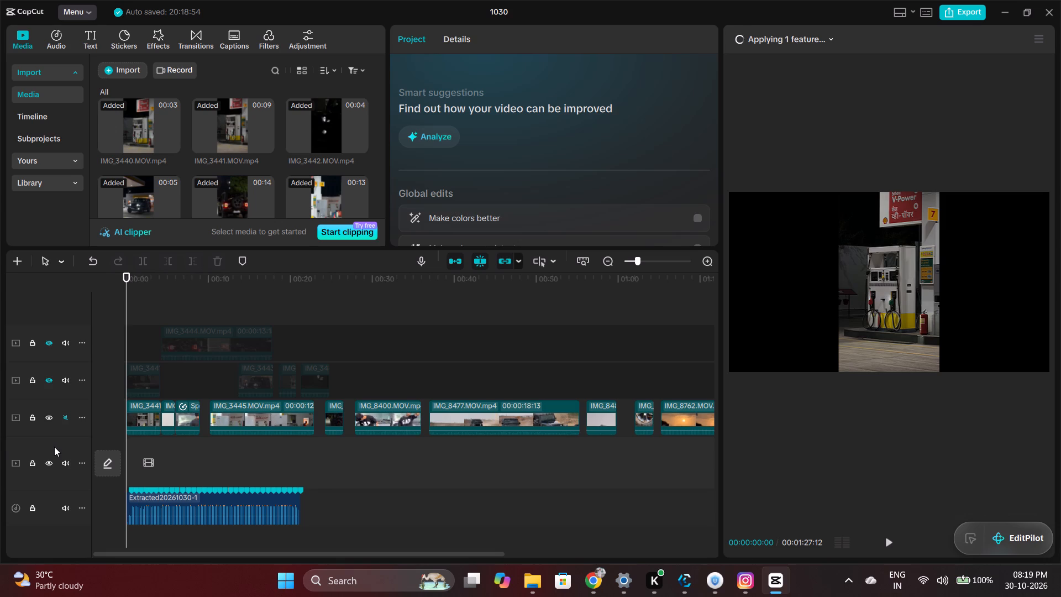
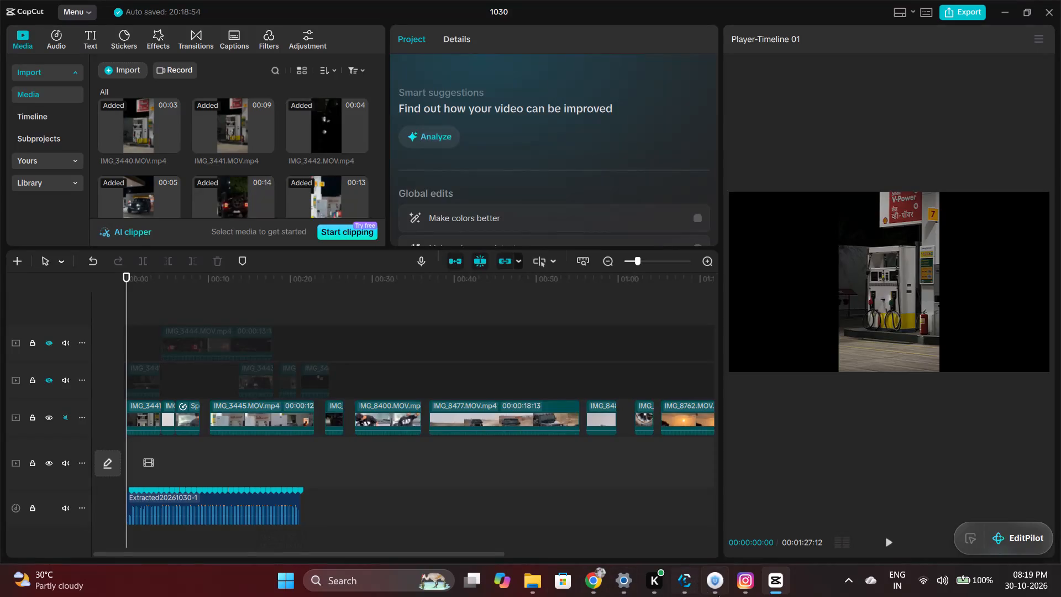
Switch from CapCut to the running privacy and security app with the blue shield icon.
{"action": "left_click", "coordinate": [719, 595]}
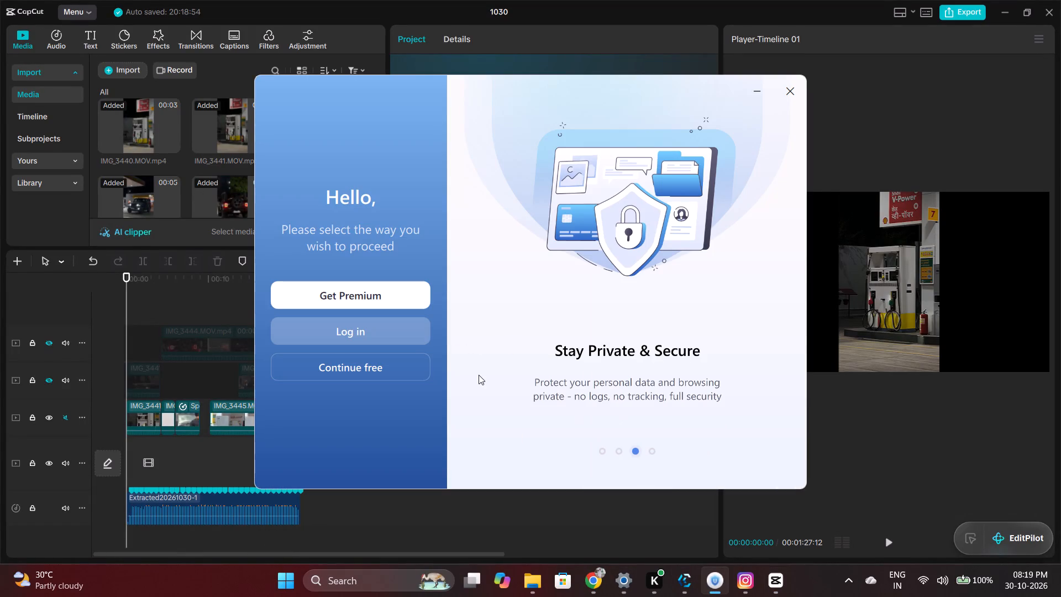
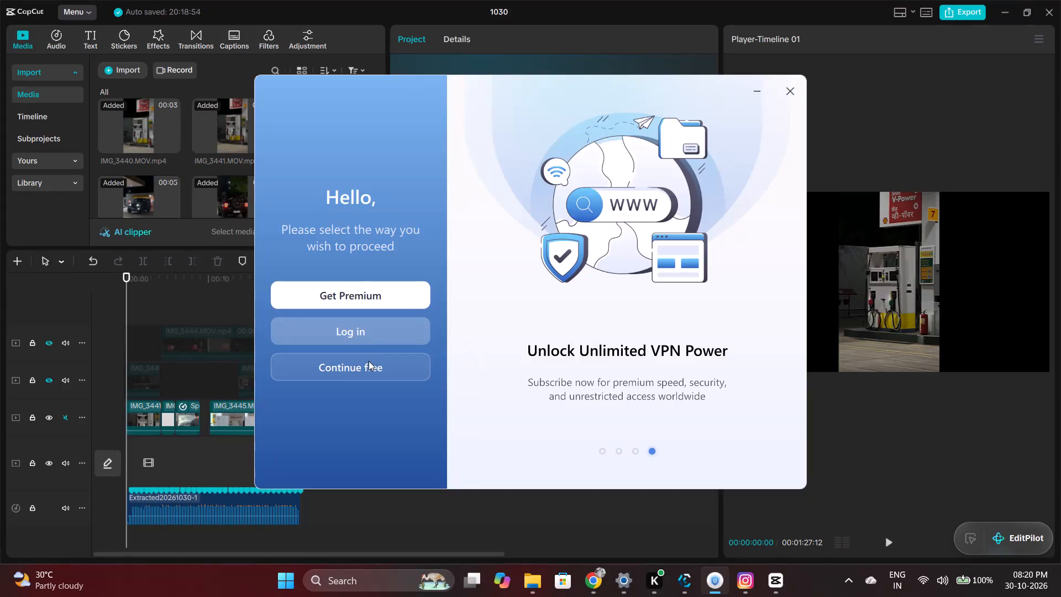
Continue with the free version of UrbanVPN, search the locations for "russ", connect to Russia and minimise the VPN window.
{"action": "left_click", "coordinate": [369, 362]}
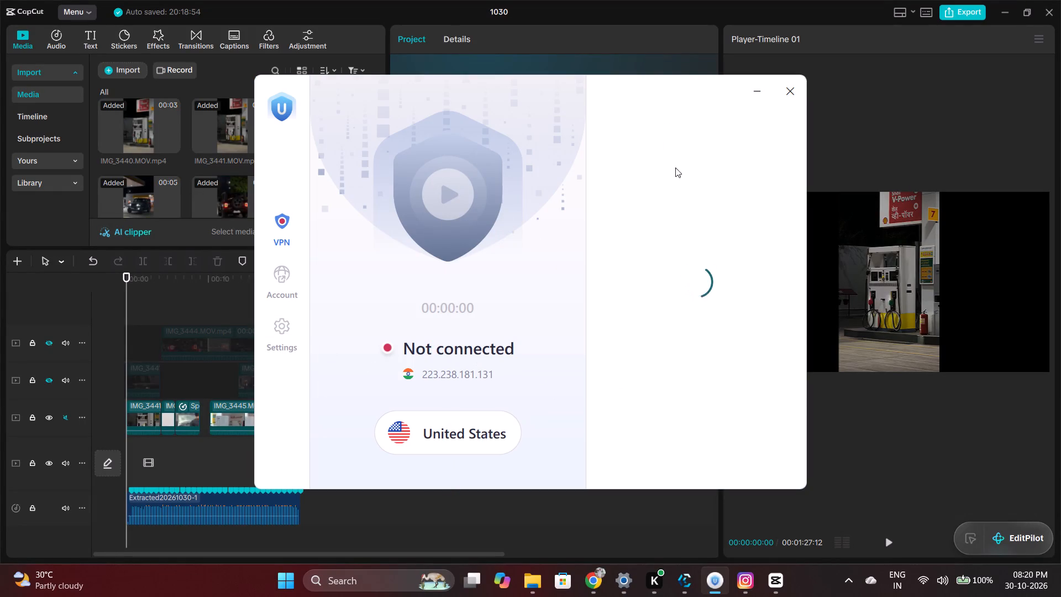
{"action": "left_click", "coordinate": [648, 121]}
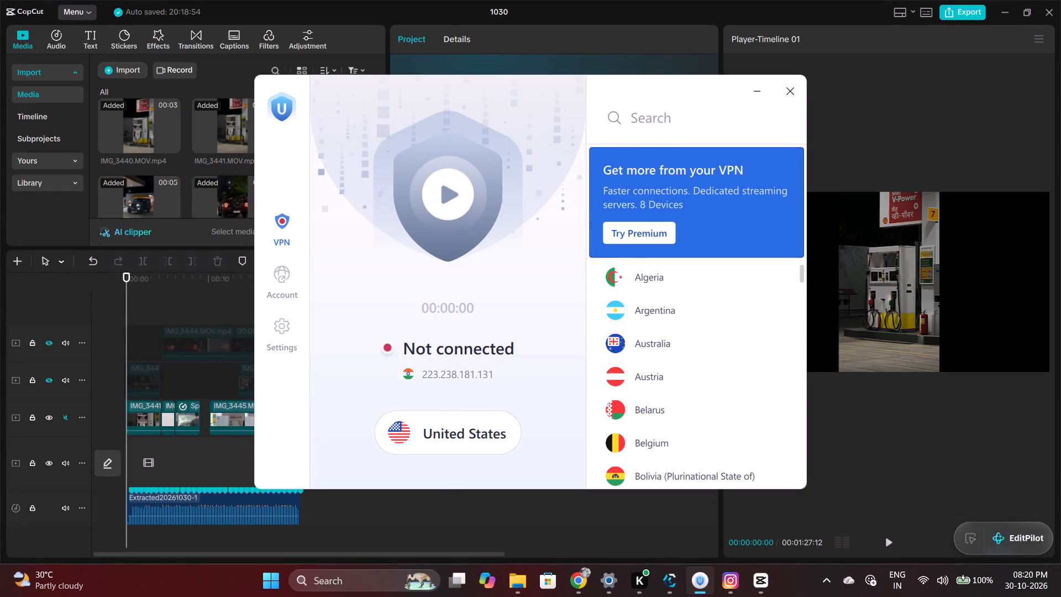
{"action": "key", "text": "r"}
{"action": "key", "text": "u"}
{"action": "type", "text": "ss"}
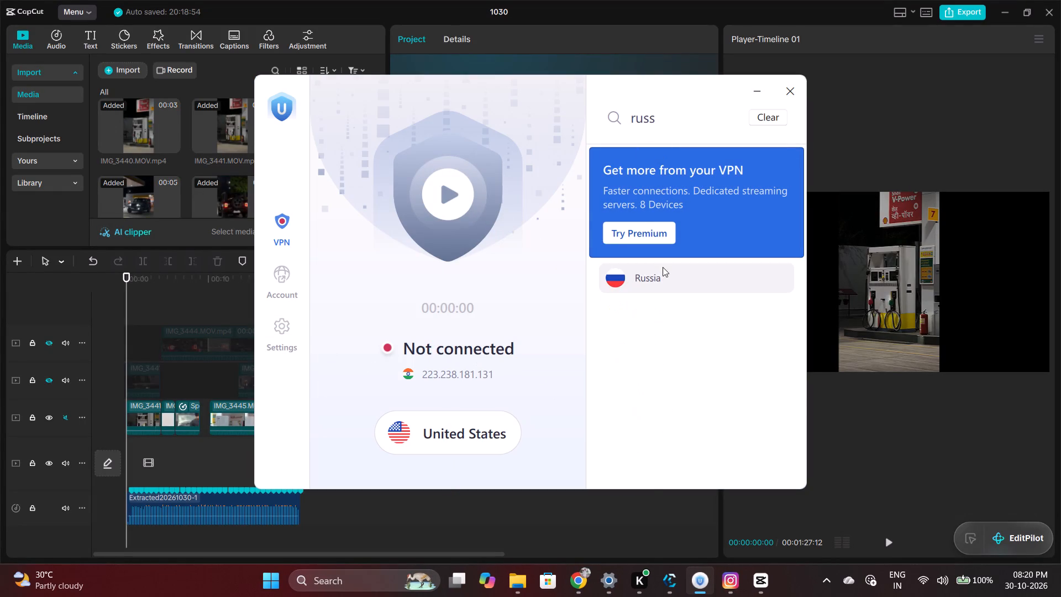
{"action": "left_click", "coordinate": [664, 279]}
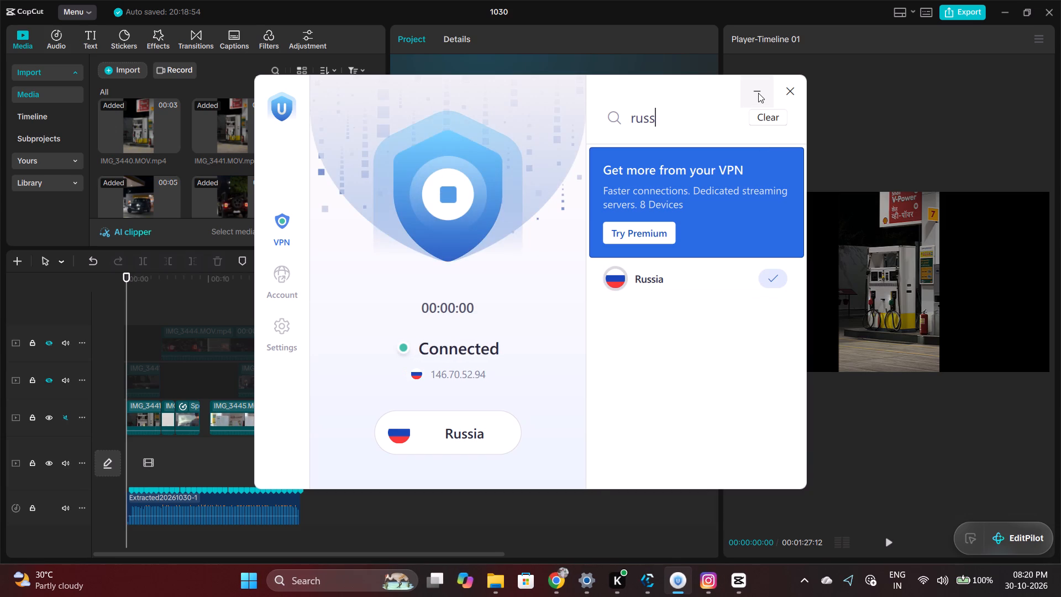
{"action": "left_click", "coordinate": [758, 93]}
Restart CapCut by closing project 1030 and the home window, and relaunching it from the desktop.
{"action": "left_click", "coordinate": [1034, 11]}
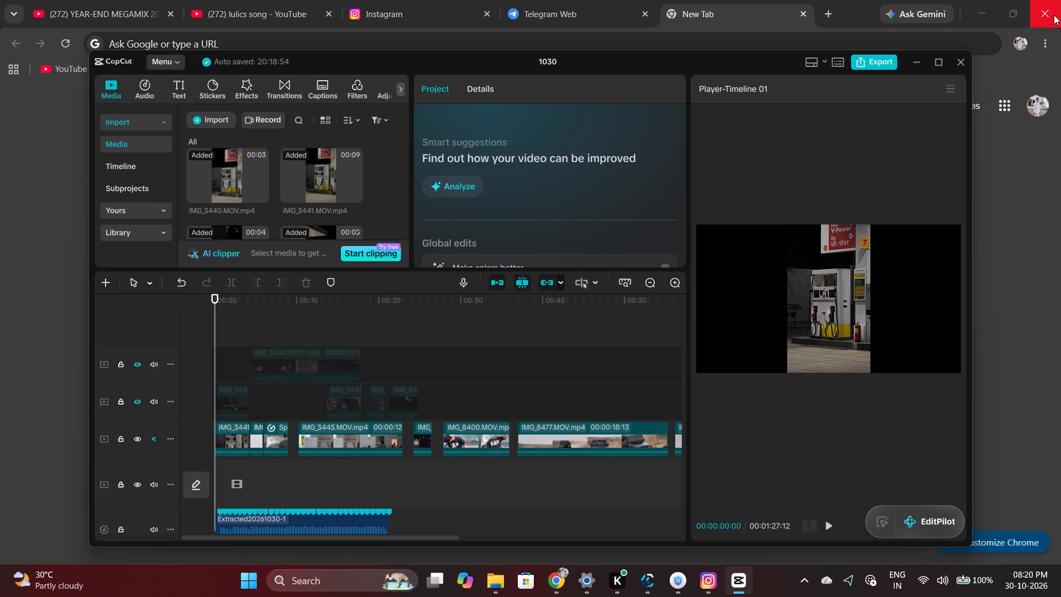
{"action": "left_click", "coordinate": [960, 62]}
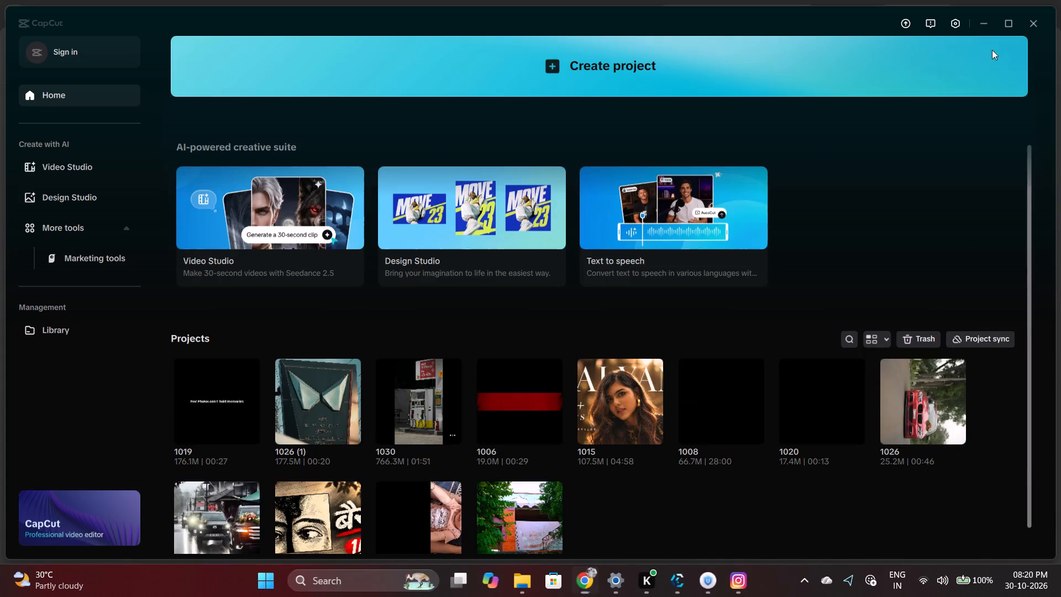
{"action": "left_click", "coordinate": [1034, 22]}
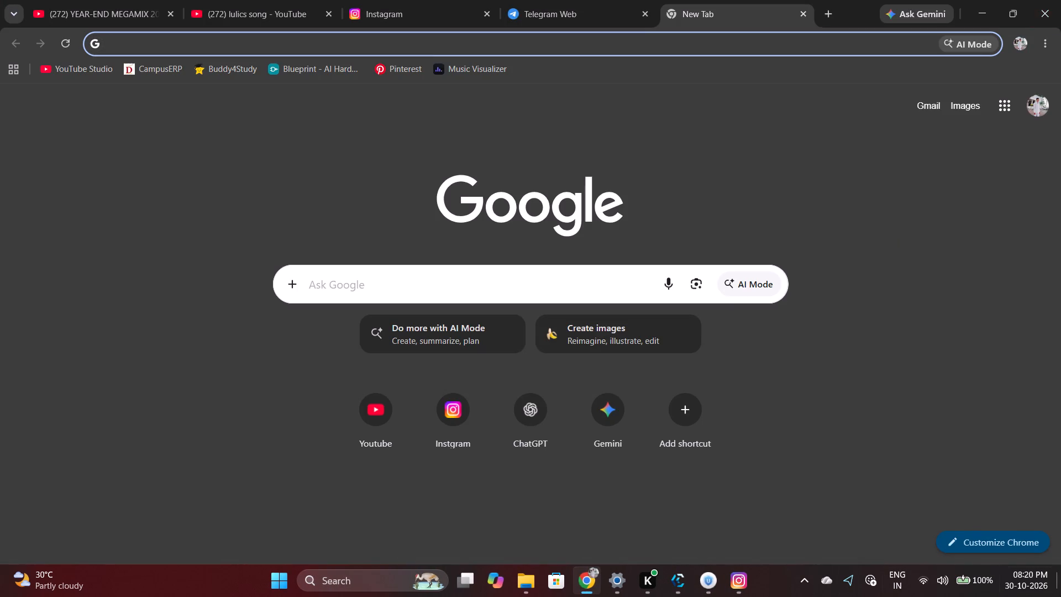
{"action": "left_click", "coordinate": [1060, 596]}
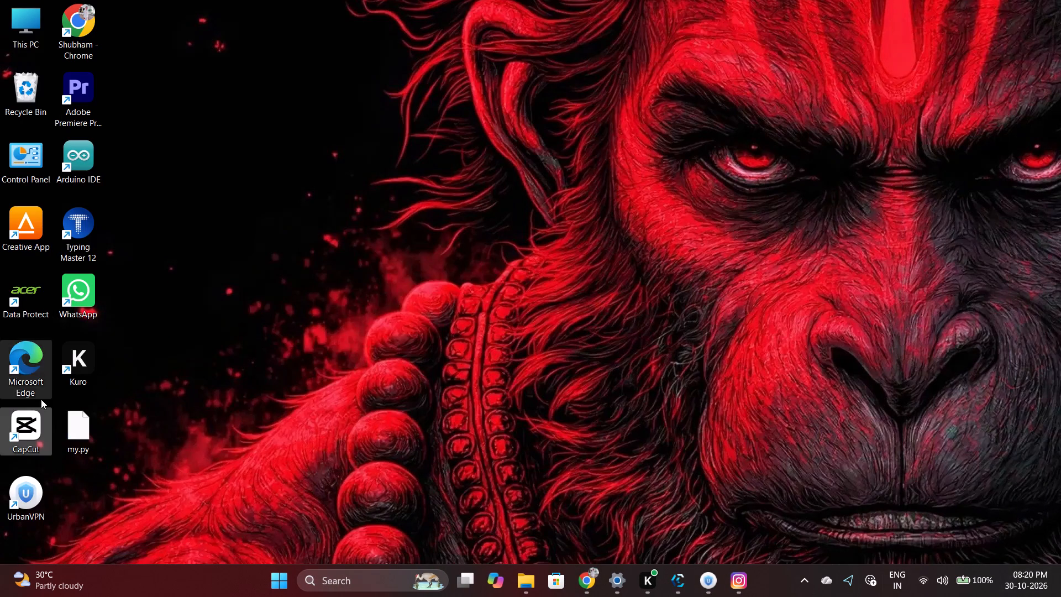
{"action": "double_click", "coordinate": [24, 436]}
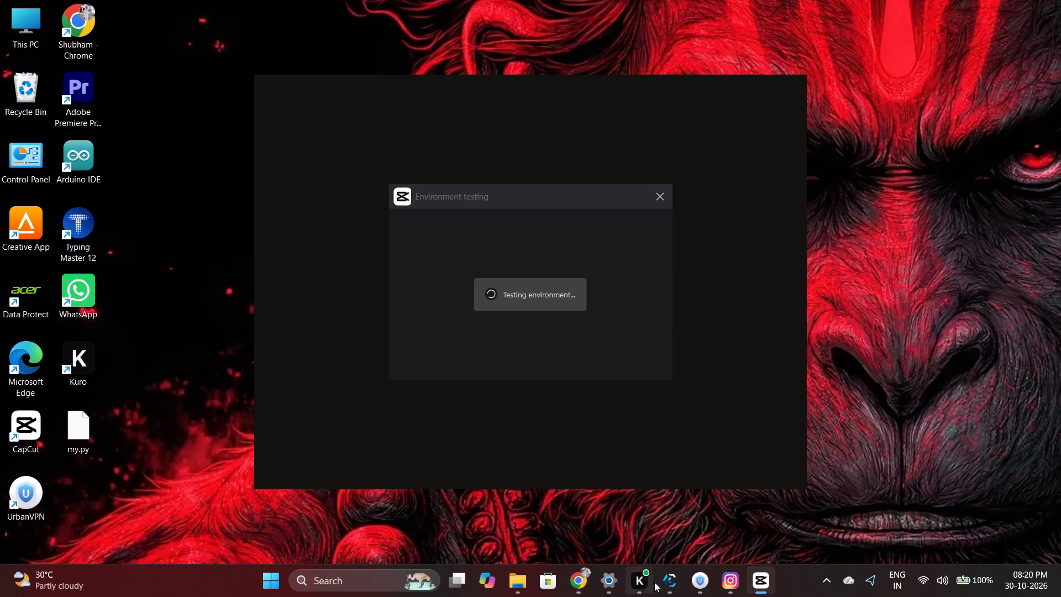
Switch to the laptop's Control Center app to view the system performance overview.
{"action": "left_click", "coordinate": [668, 591]}
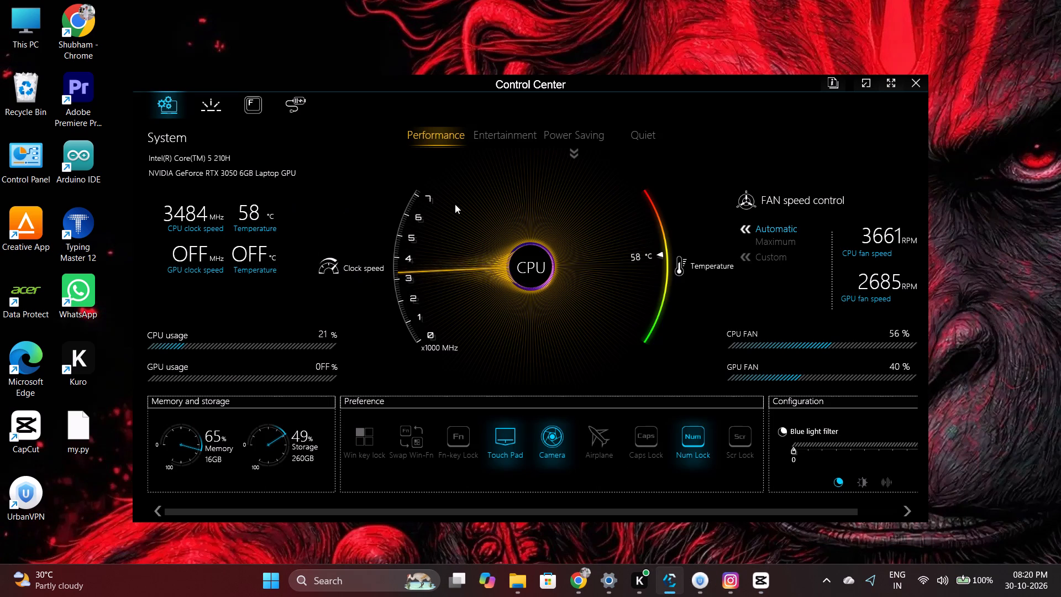
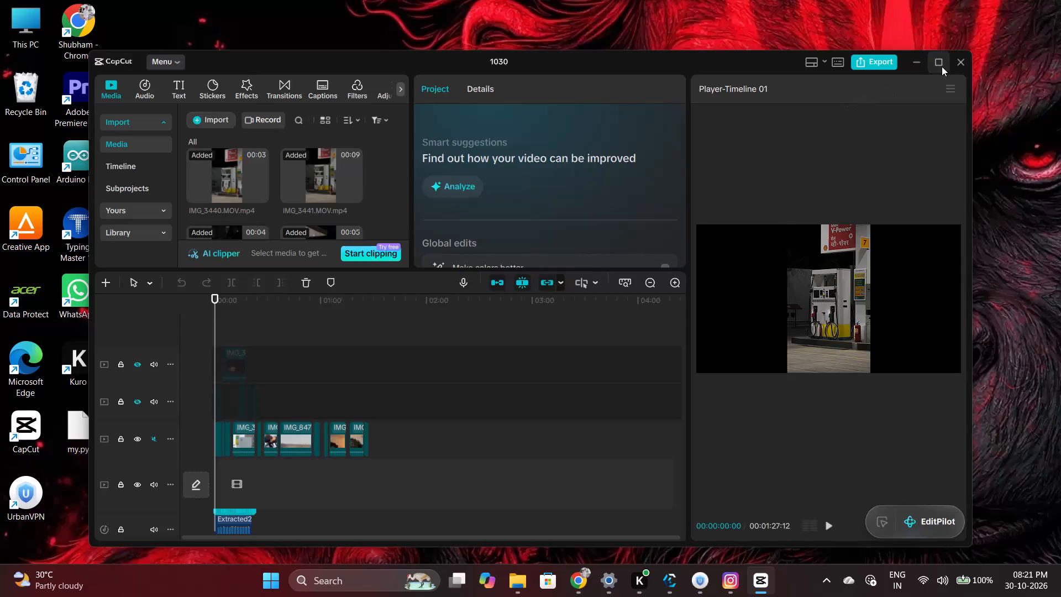
Maximise the project 1030 window, examine the sunset car clips IMG_8762, IMG_8763 and IMG_8764 near the timeline's end, and play from IMG_8763's start.
{"action": "left_click", "coordinate": [942, 66]}
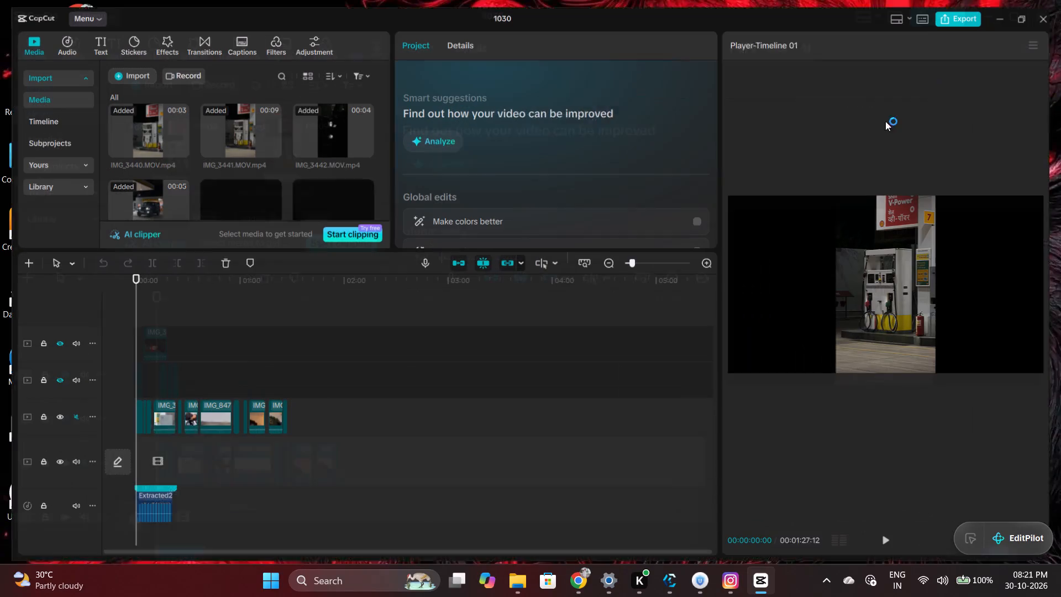
{"action": "scroll", "coordinate": [225, 500], "scroll_direction": "up", "scroll_amount": 9, "text": "ctrl"}
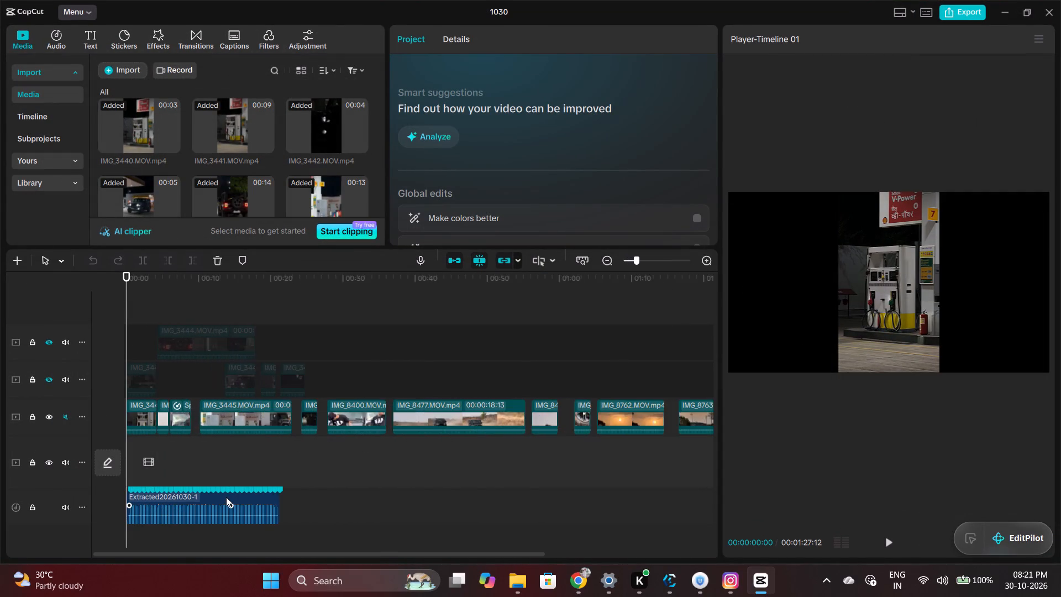
{"action": "scroll", "coordinate": [227, 496], "scroll_direction": "up", "scroll_amount": 8, "text": "ctrl"}
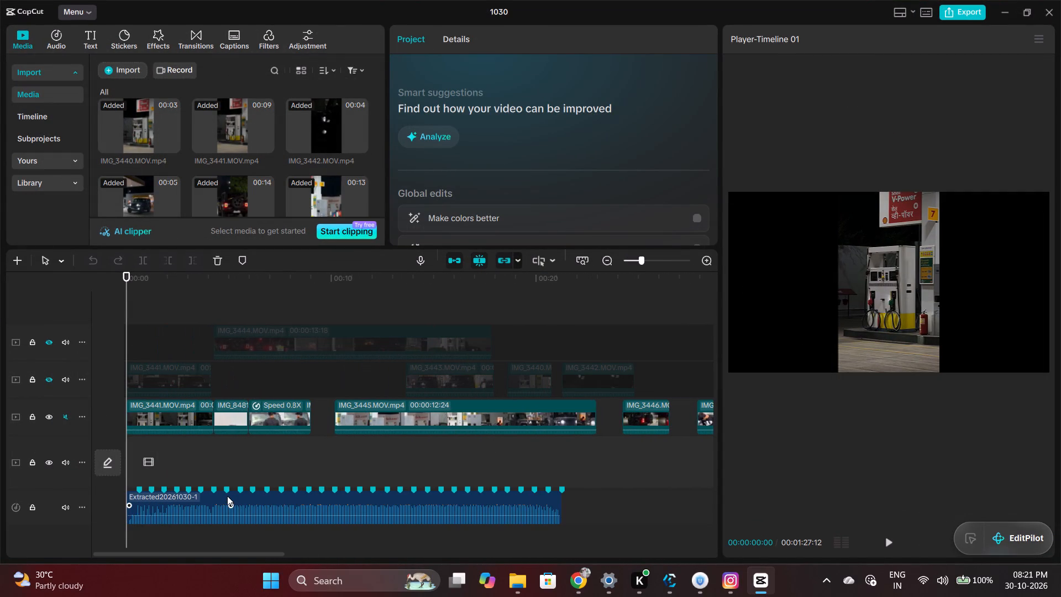
{"action": "scroll", "coordinate": [228, 496], "scroll_direction": "down", "scroll_amount": 3, "text": "ctrl"}
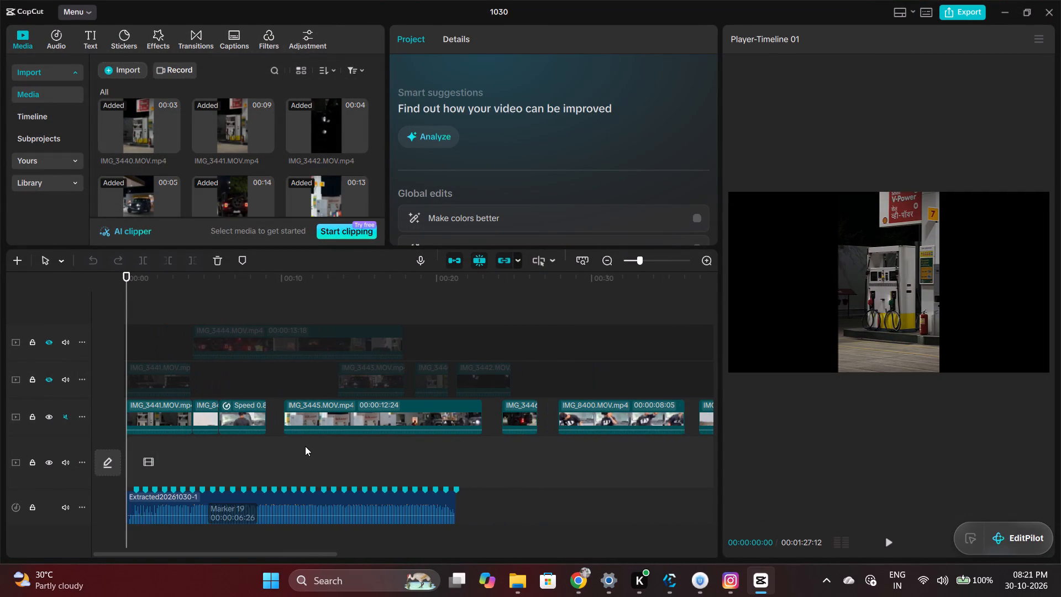
{"action": "left_click", "coordinate": [312, 452]}
{"action": "left_click_drag", "start_coordinate": [313, 452], "coordinate": [551, 459]}
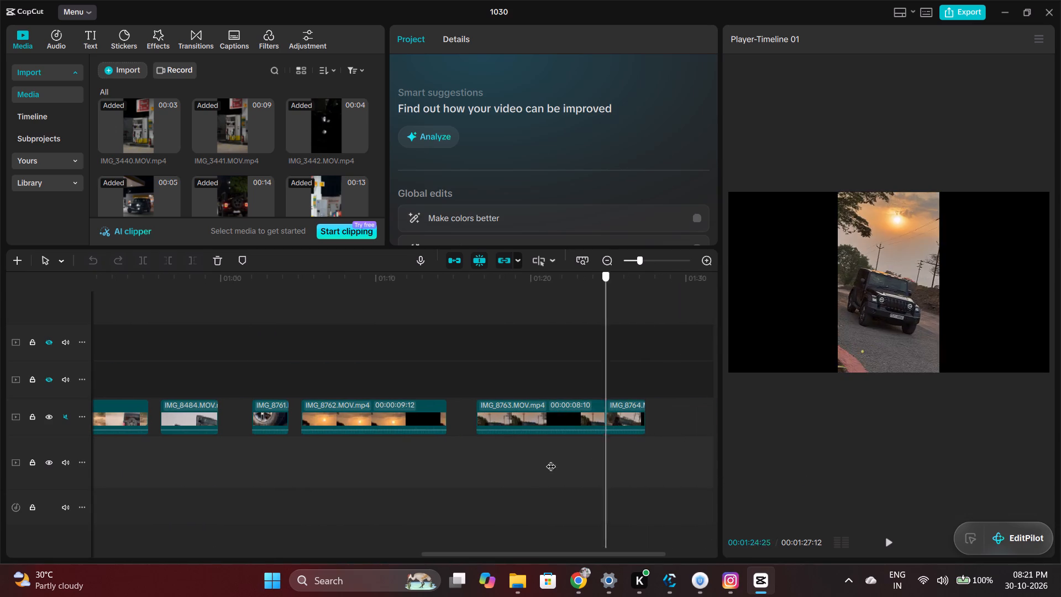
{"action": "left_click_drag", "start_coordinate": [551, 459], "coordinate": [328, 452]}
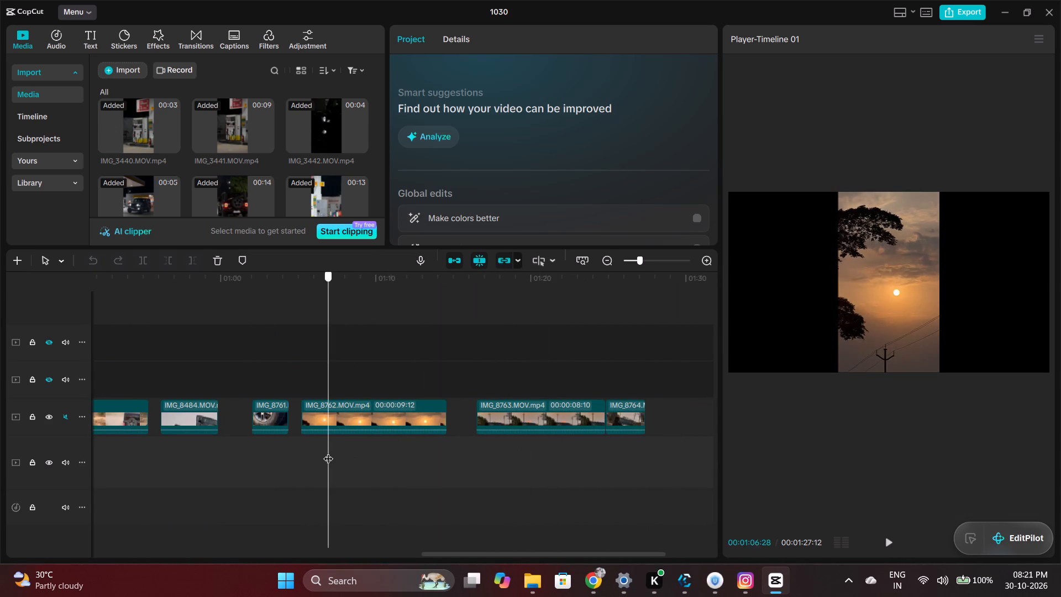
{"action": "left_click_drag", "start_coordinate": [328, 452], "coordinate": [497, 448]}
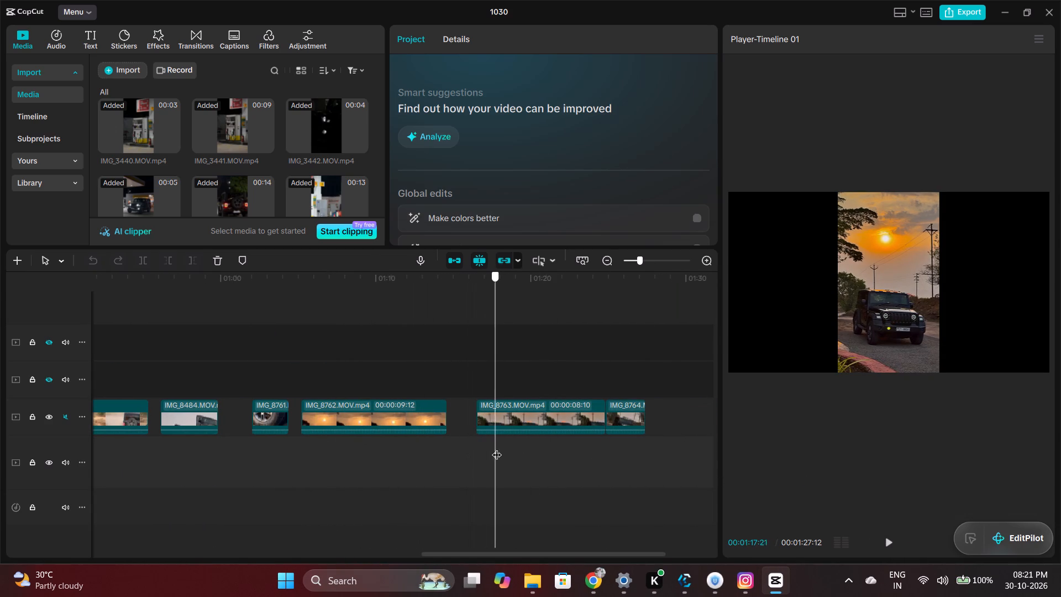
{"action": "left_click_drag", "start_coordinate": [497, 448], "coordinate": [647, 460]}
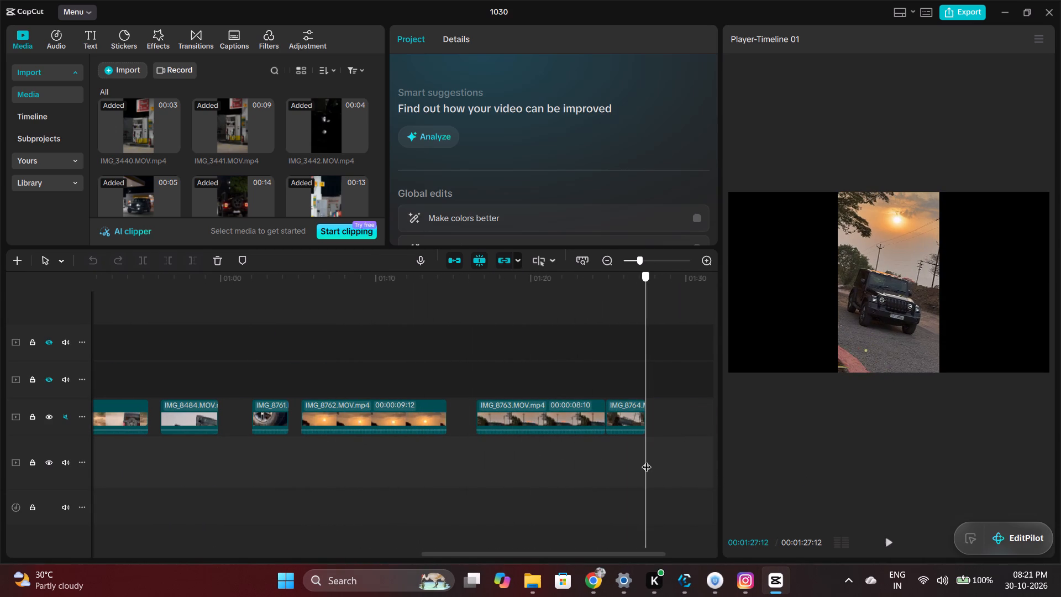
{"action": "left_click_drag", "start_coordinate": [647, 460], "coordinate": [494, 502]}
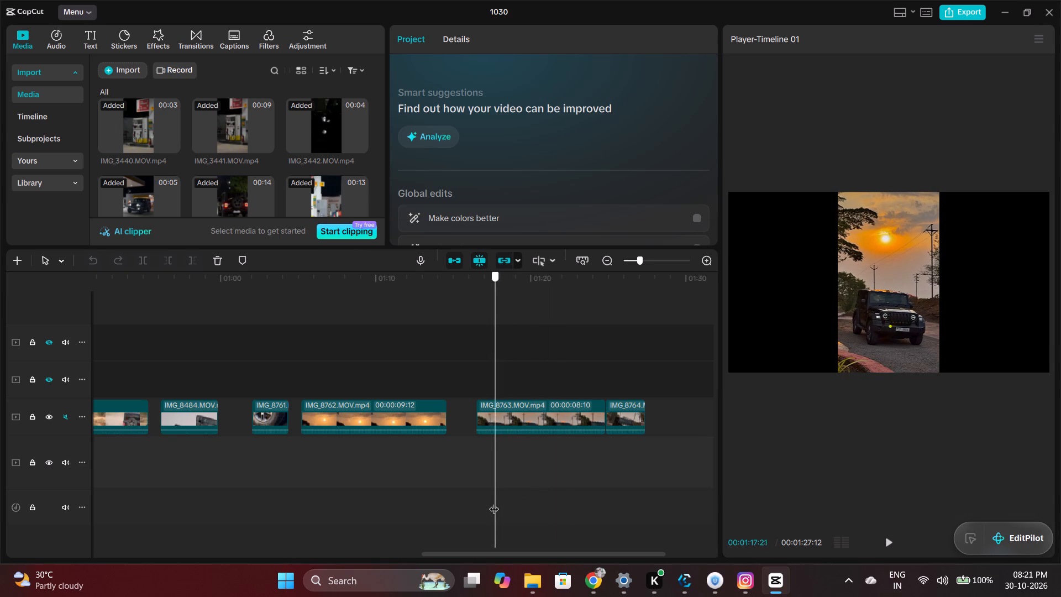
{"action": "left_click_drag", "start_coordinate": [494, 502], "coordinate": [477, 507]}
{"action": "key", "text": "space"}
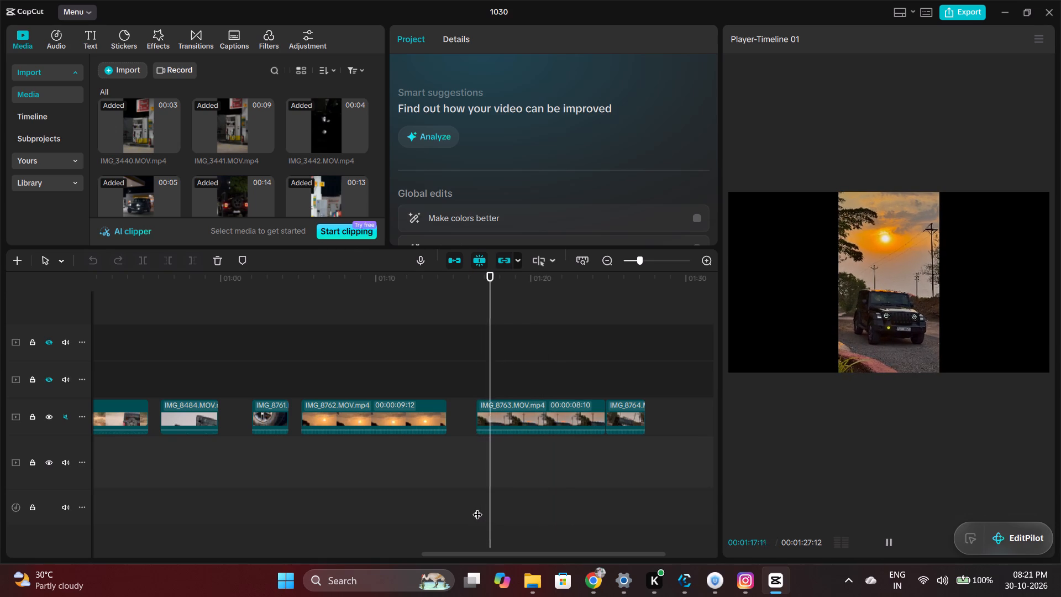